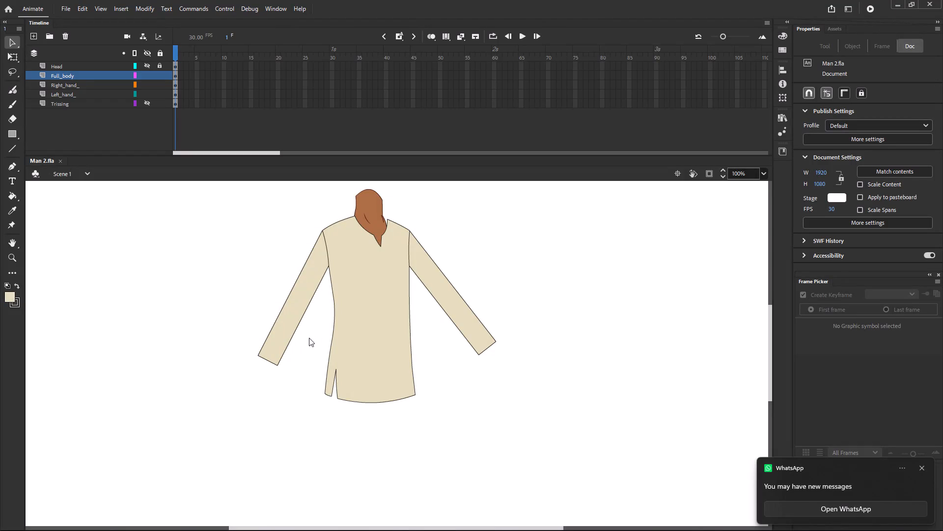
Inside the shirt's nested group, pull the collar corner on the Left_hand_ side inward to meet the neck edge.
click(407, 206)
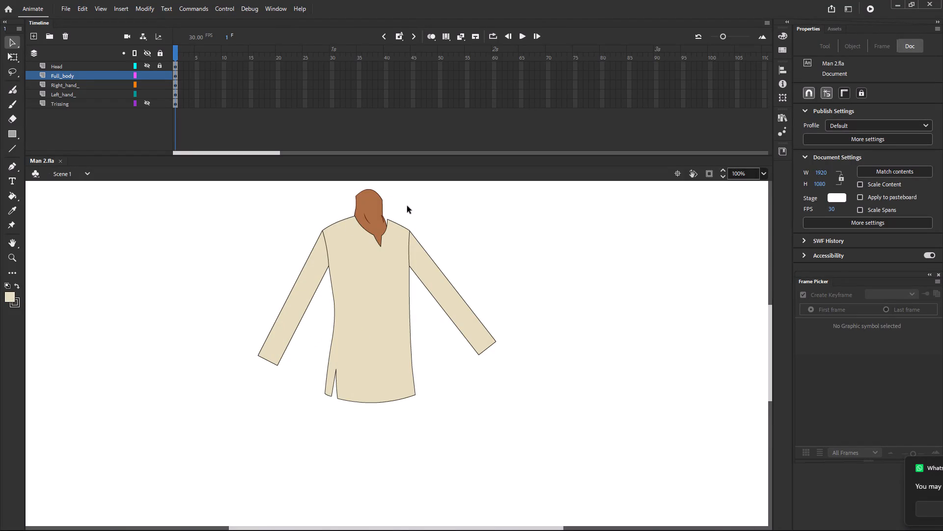
double_click(376, 256)
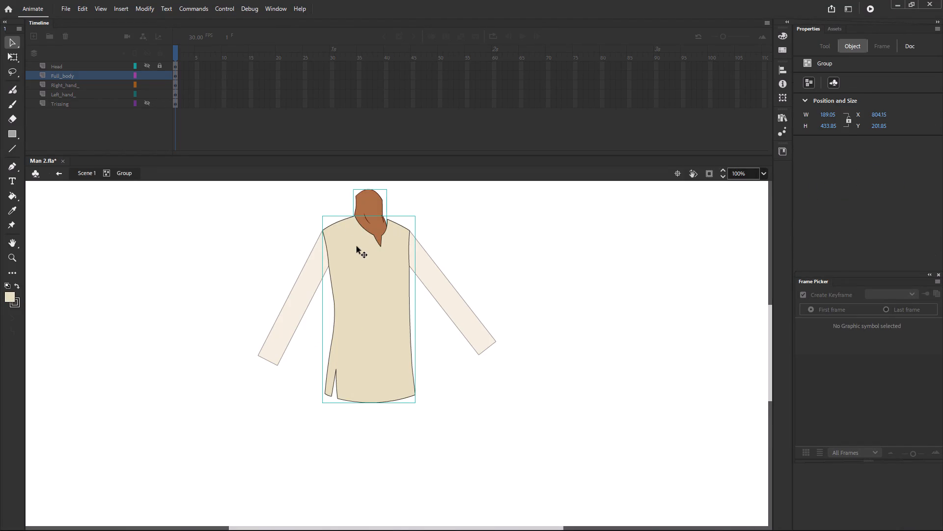
double_click(357, 249)
click(425, 196)
alt+scroll(386, 225, up, 3)
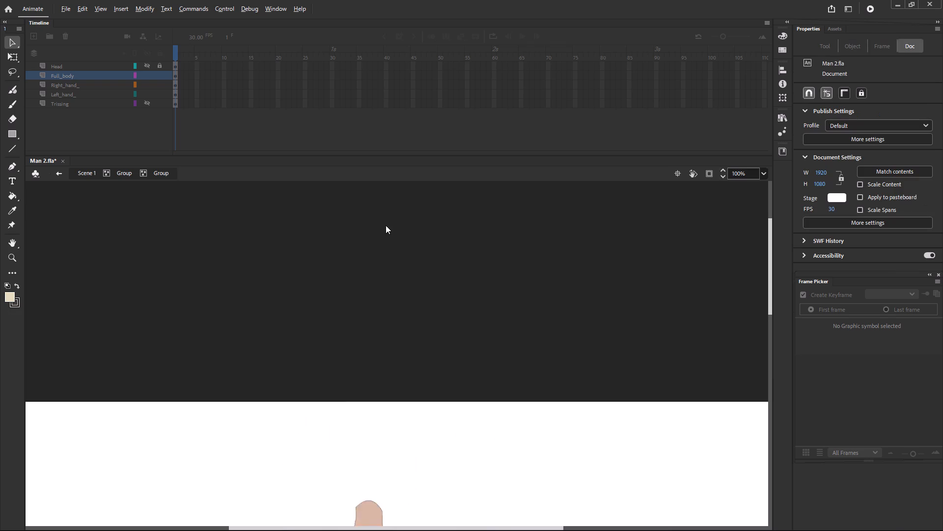
alt+scroll(386, 225, up, 2)
scroll(379, 308, down, 4)
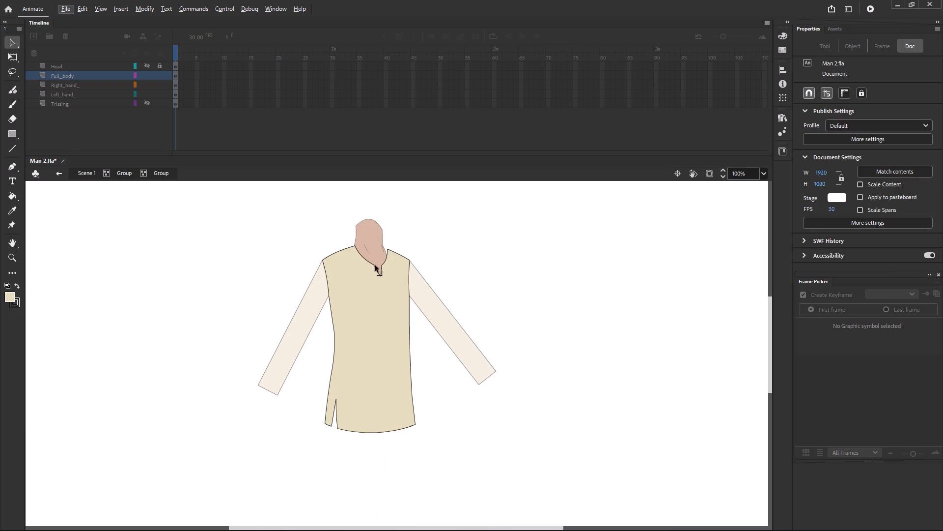
ctrl+scroll(374, 267, up, 5)
scroll(412, 229, up, 1)
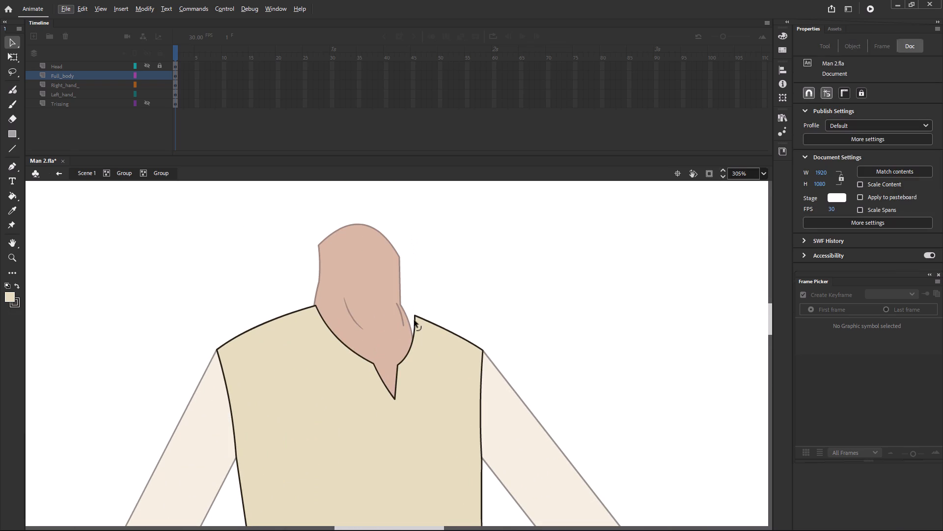
drag(415, 315, 406, 310)
drag(406, 310, 406, 312)
Fine-tune both upper collar corners of the shirt so they sit exactly on the neck outline.
ctrl+scroll(319, 315, up, 3)
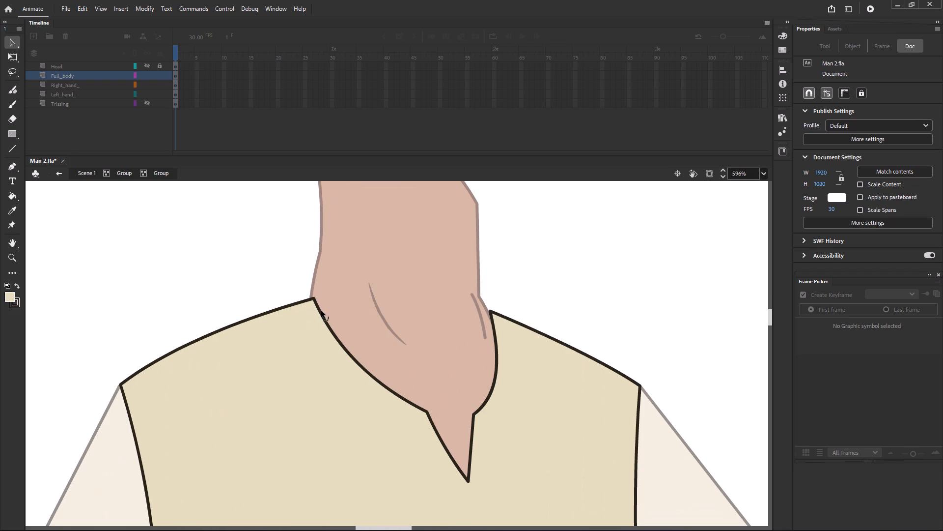
click(314, 301)
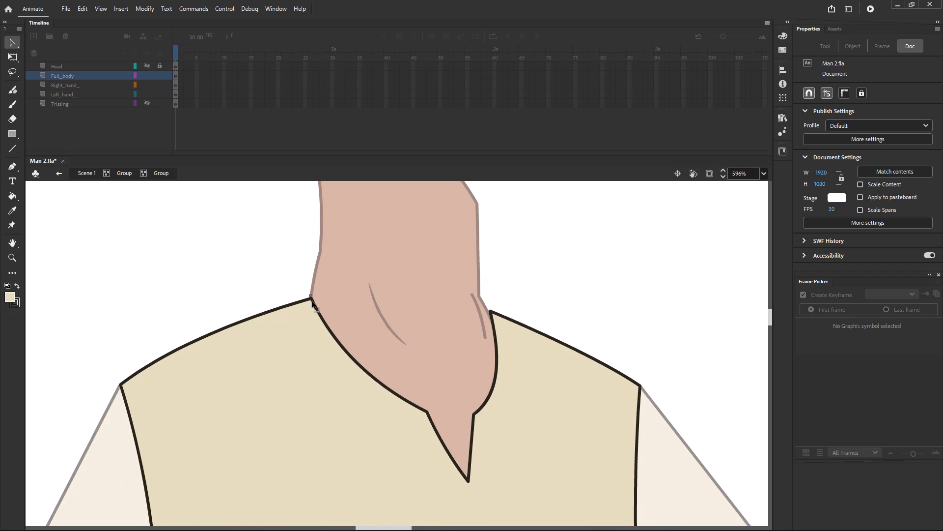
click(489, 312)
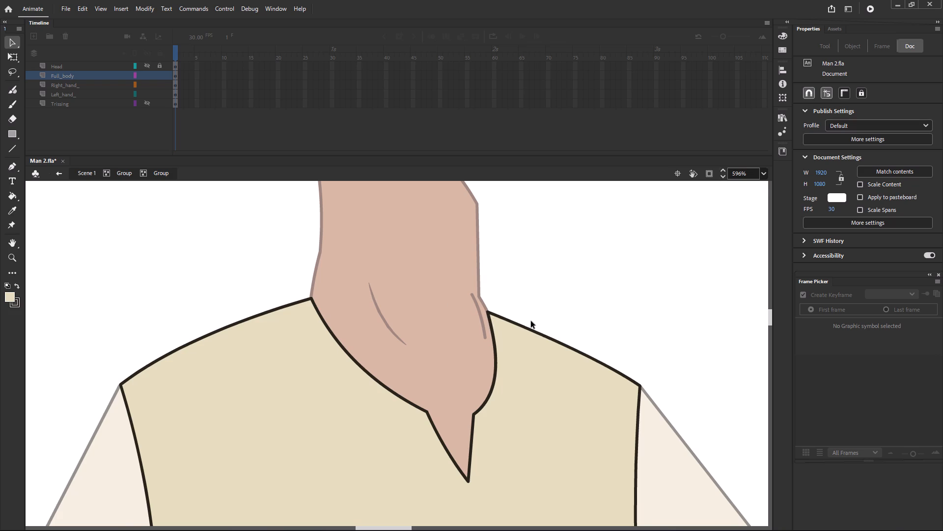
ctrl+scroll(531, 321, down, 7)
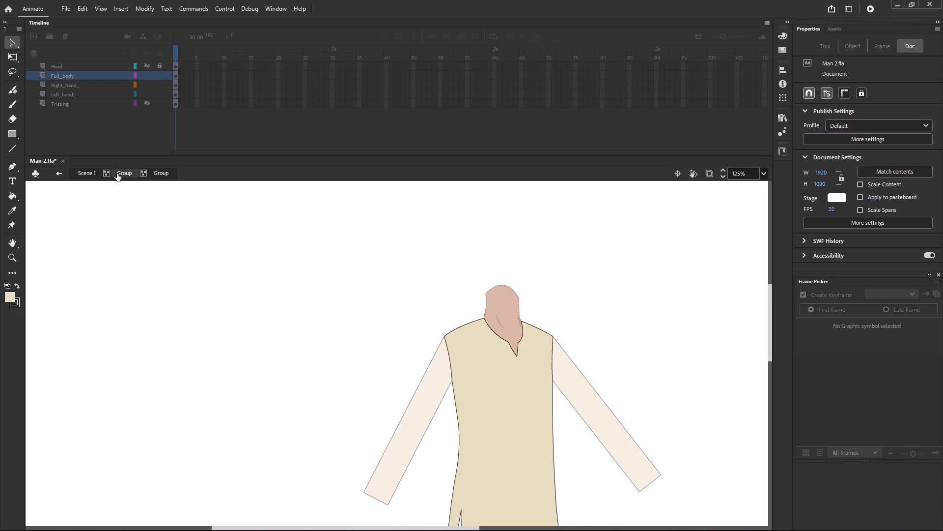
Go back to the body group, inspect how the collar fits around the neck, and return to Scene 1.
click(117, 174)
click(472, 265)
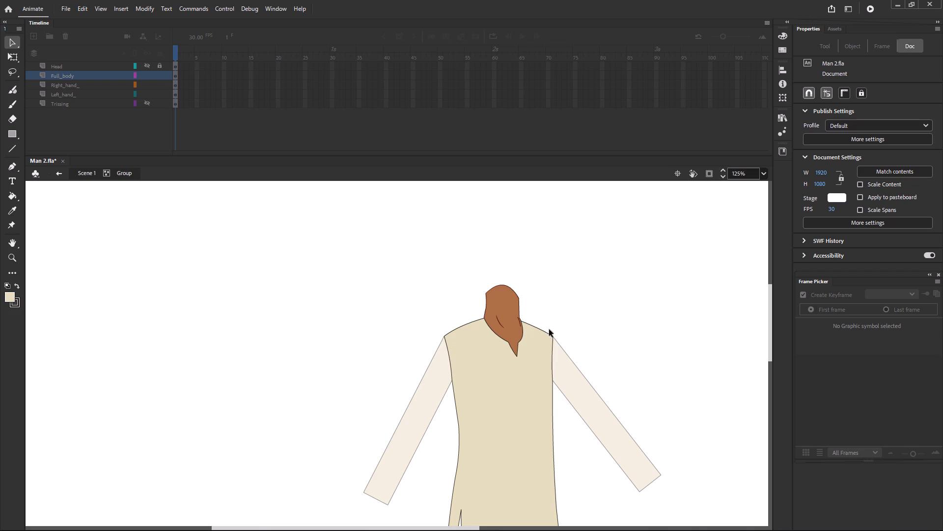
ctrl+scroll(532, 326, up, 7)
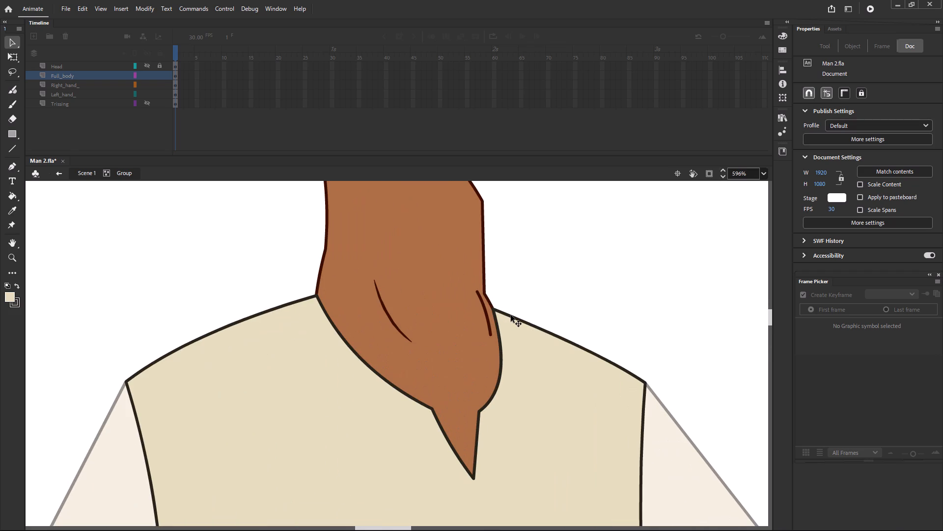
ctrl+scroll(511, 315, down, 6)
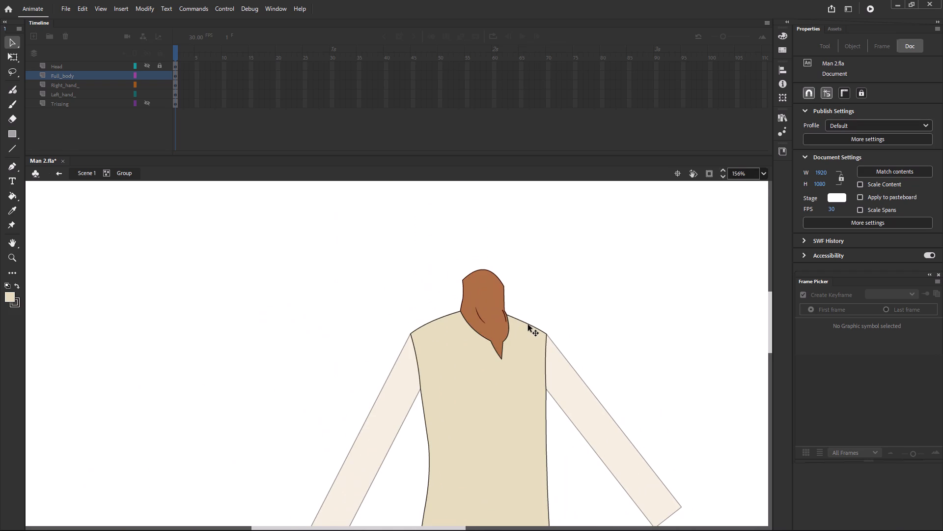
ctrl+scroll(492, 316, down, 1)
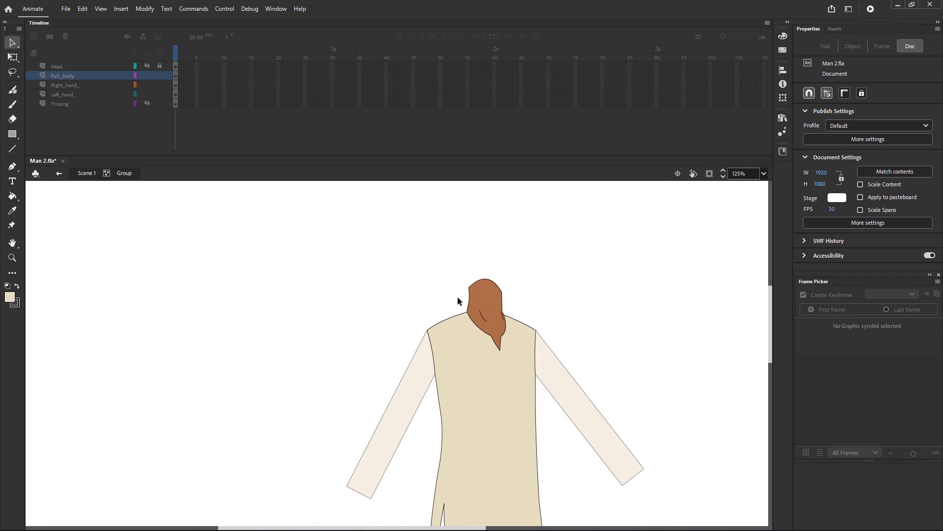
scroll(449, 277, down, 3)
scroll(444, 279, up, 3)
click(75, 174)
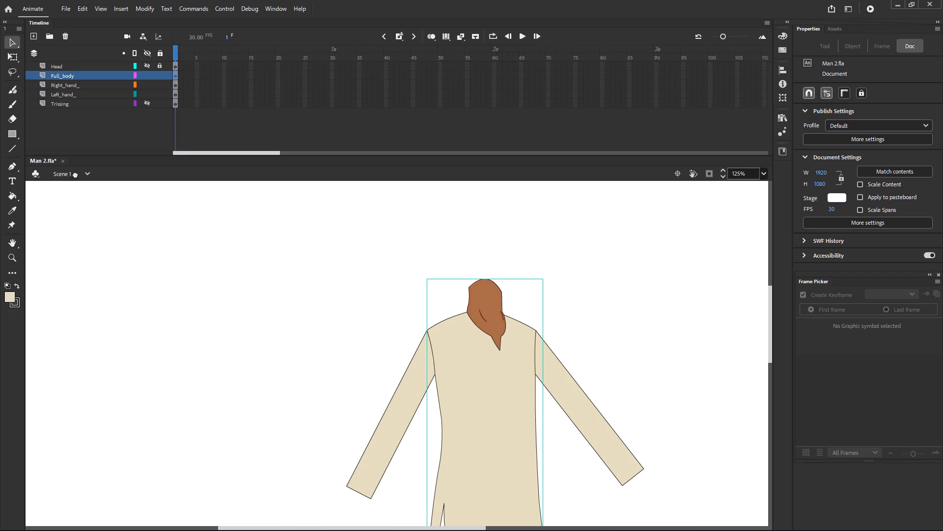
click(272, 311)
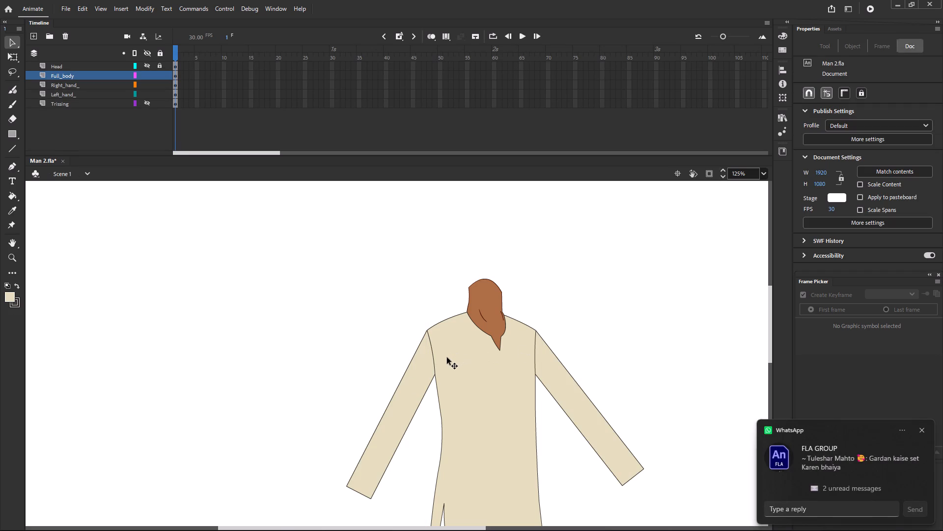
Select the sleeve on the Right_hand_ layer and move that layer above Full_body in the layer order.
scroll(442, 353, down, 2)
scroll(442, 353, up, 1)
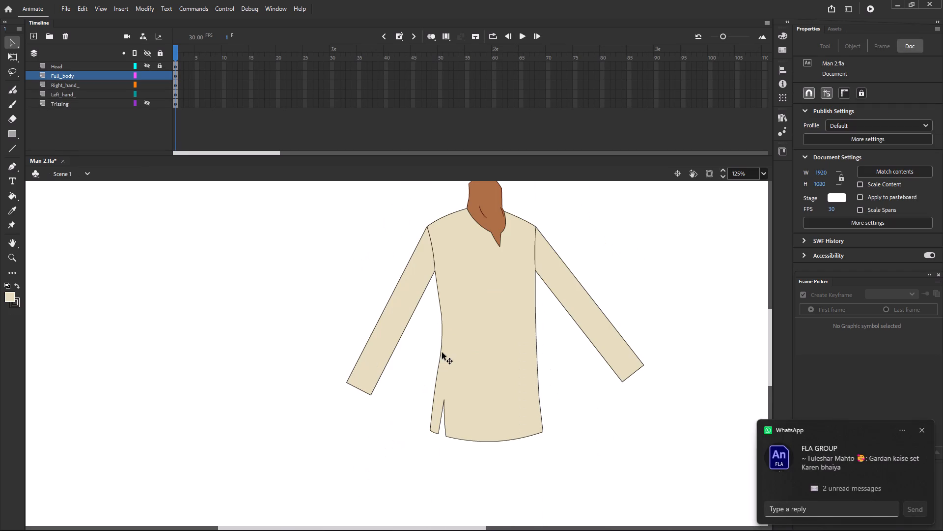
ctrl+scroll(421, 302, up, 2)
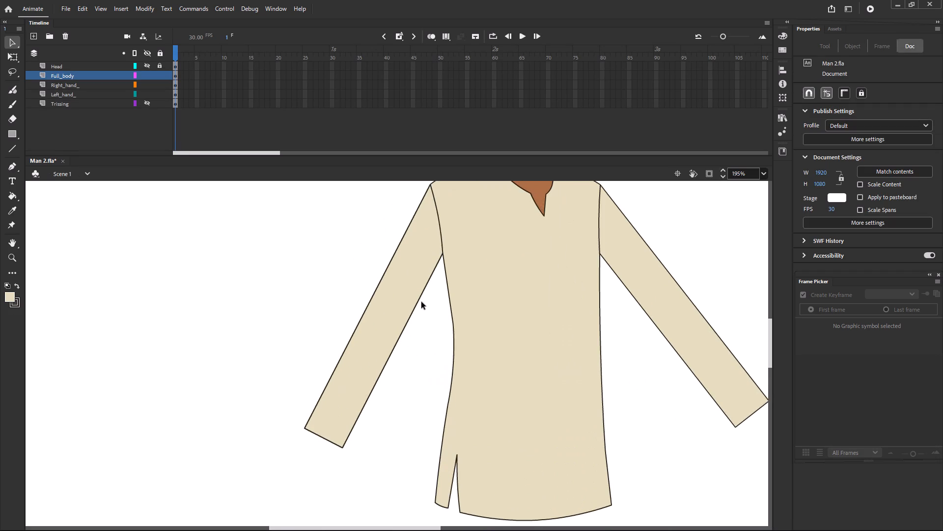
scroll(421, 302, up, 2)
click(419, 438)
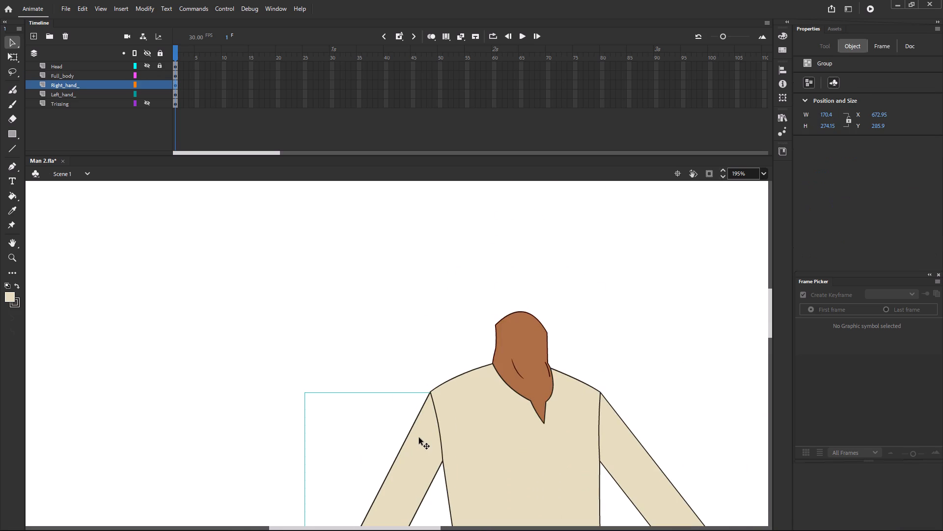
drag(61, 82, 61, 71)
click(303, 259)
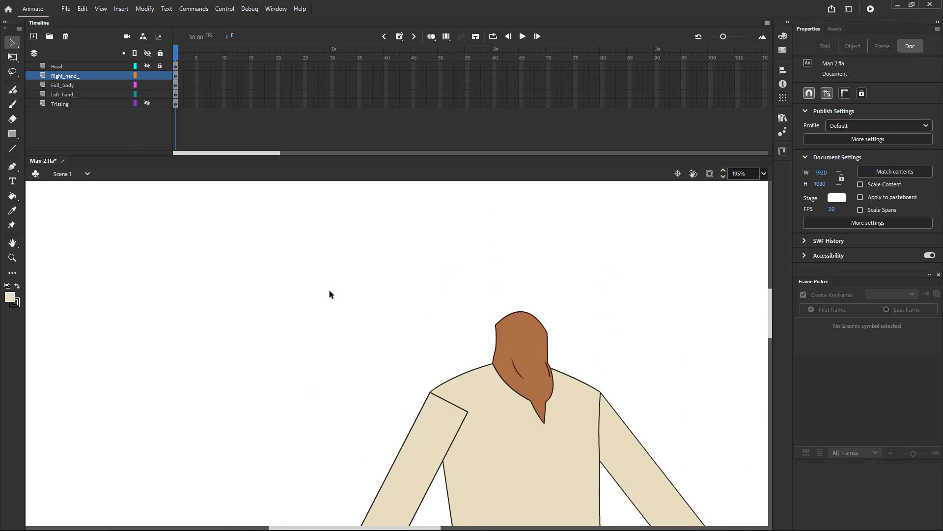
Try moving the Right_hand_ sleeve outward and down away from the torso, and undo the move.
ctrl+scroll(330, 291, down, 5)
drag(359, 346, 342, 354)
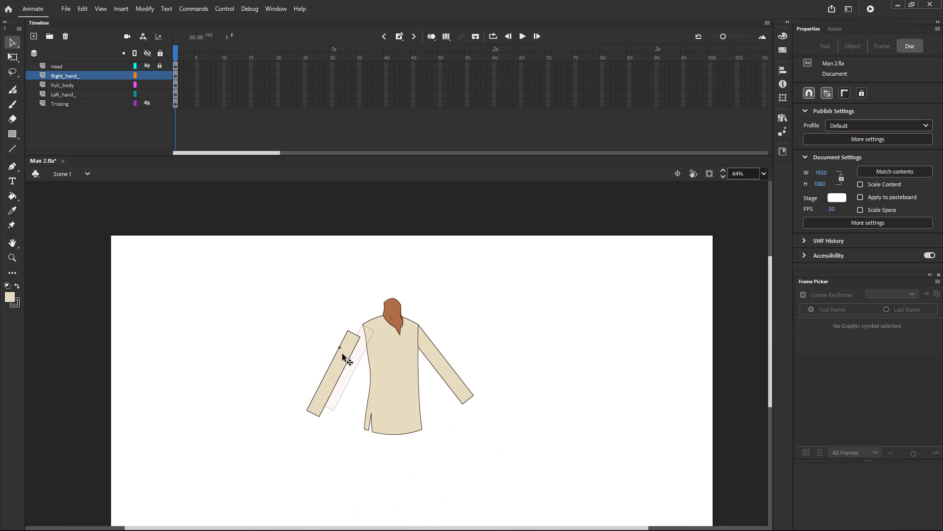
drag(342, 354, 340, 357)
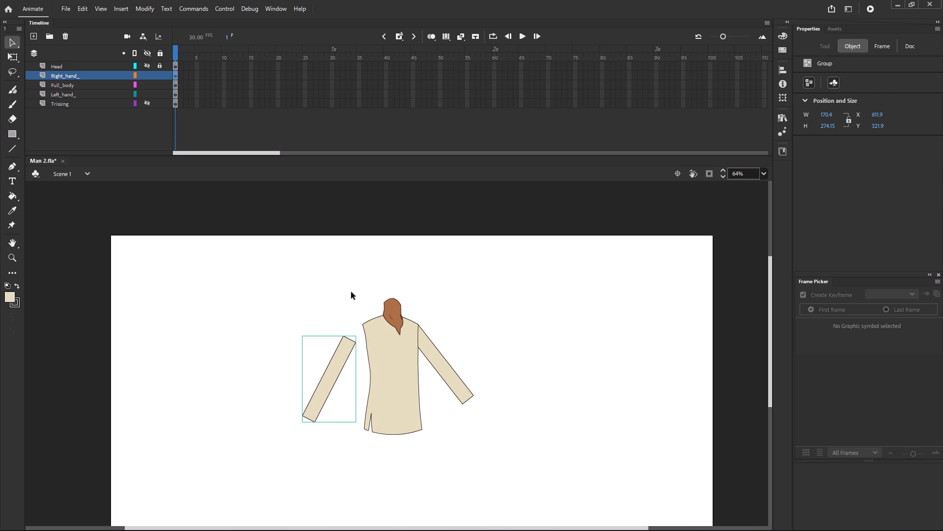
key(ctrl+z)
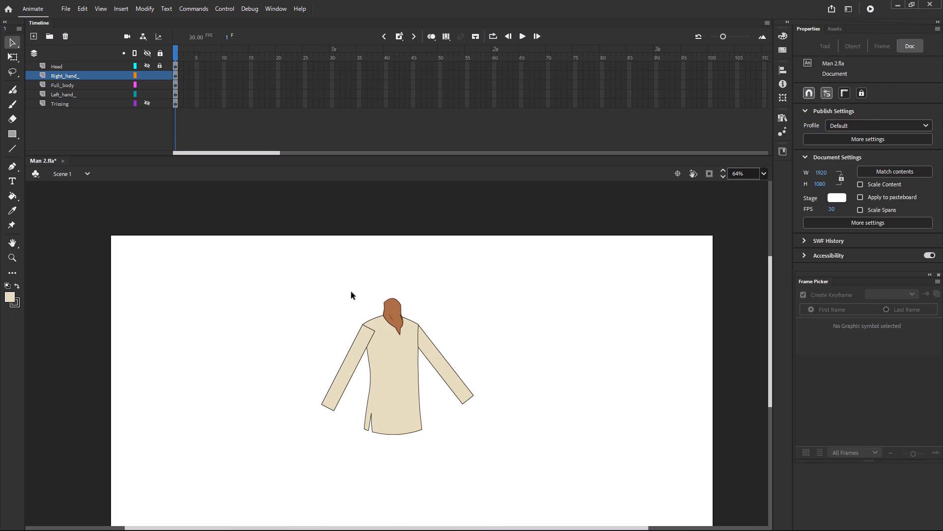
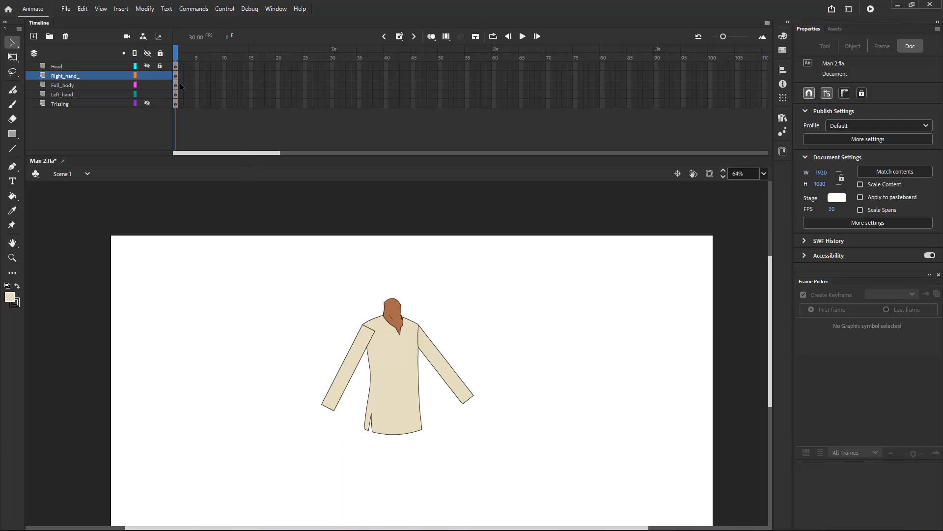
Make the hidden Head layer visible again and inspect how the head and neck fit with the shirt's collar.
click(146, 64)
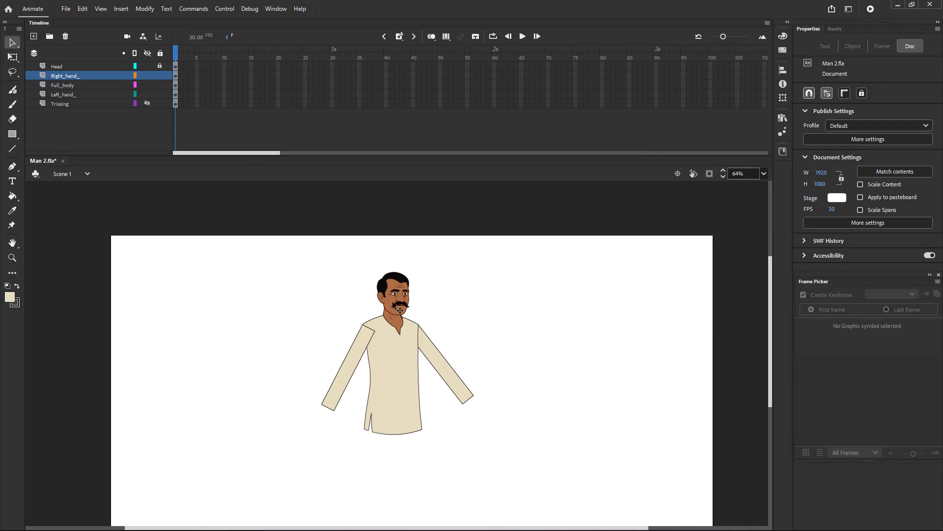
ctrl+scroll(427, 272, up, 3)
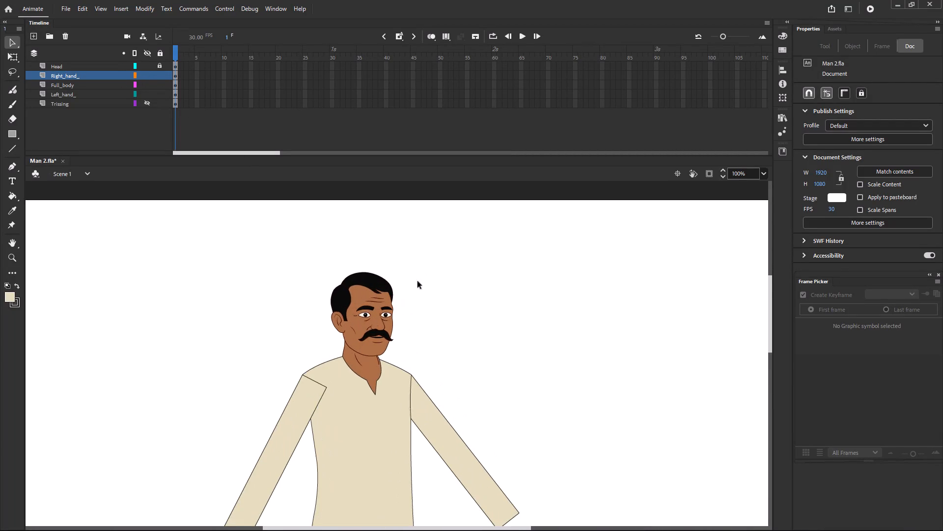
ctrl+scroll(332, 303, up, 5)
ctrl+scroll(449, 330, up, 1)
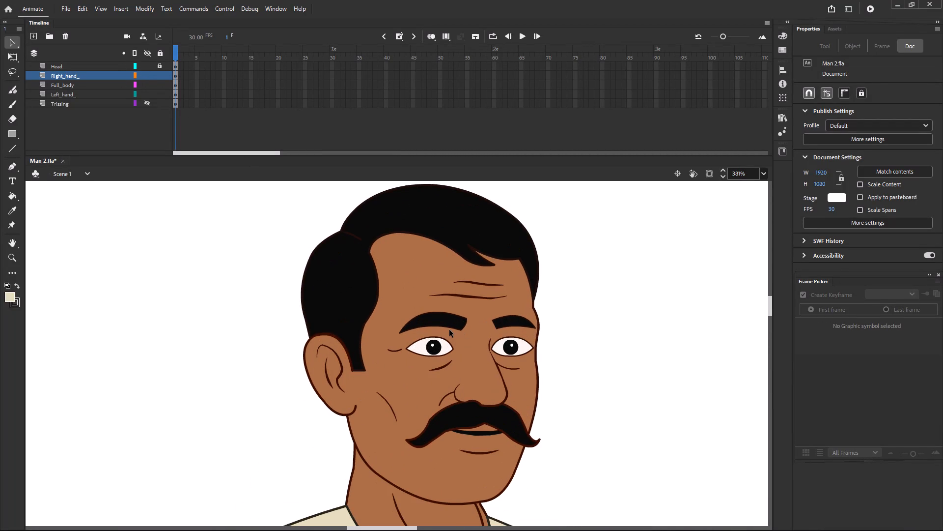
scroll(449, 330, down, 3)
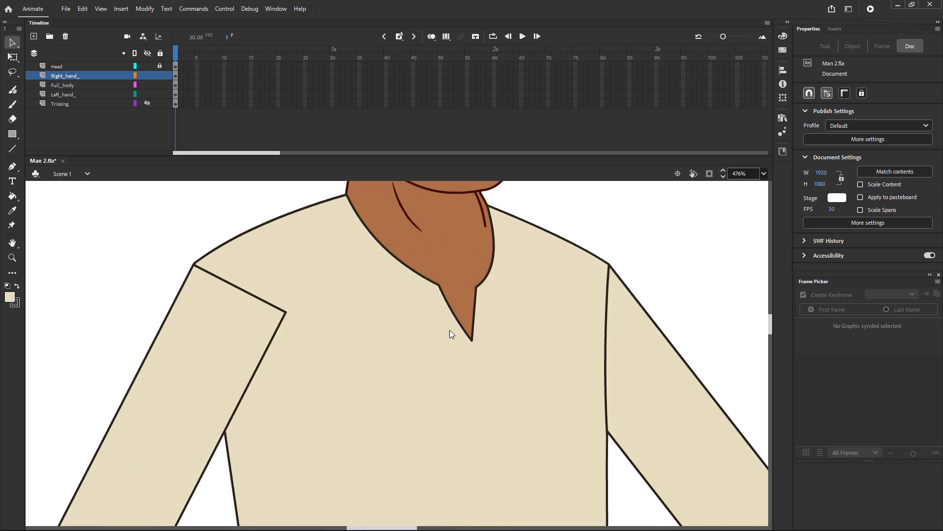
scroll(449, 330, up, 2)
ctrl+scroll(449, 330, down, 5)
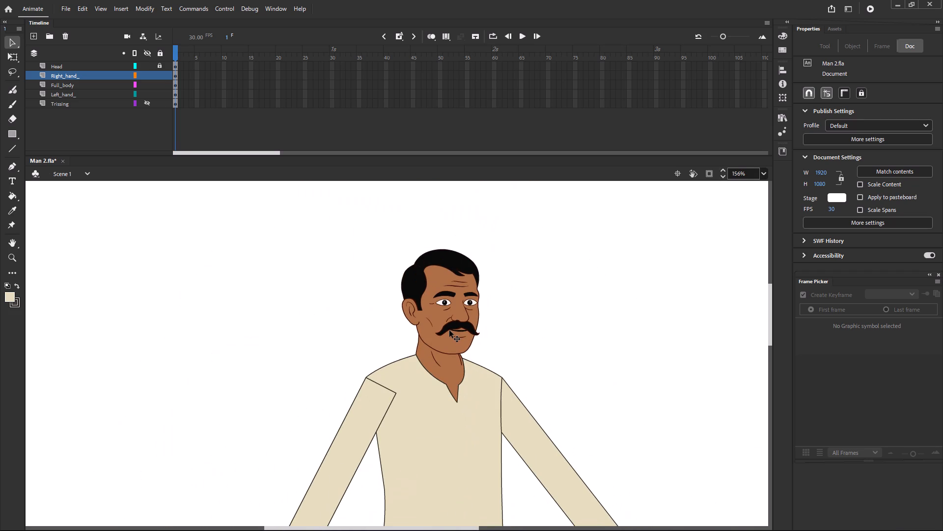
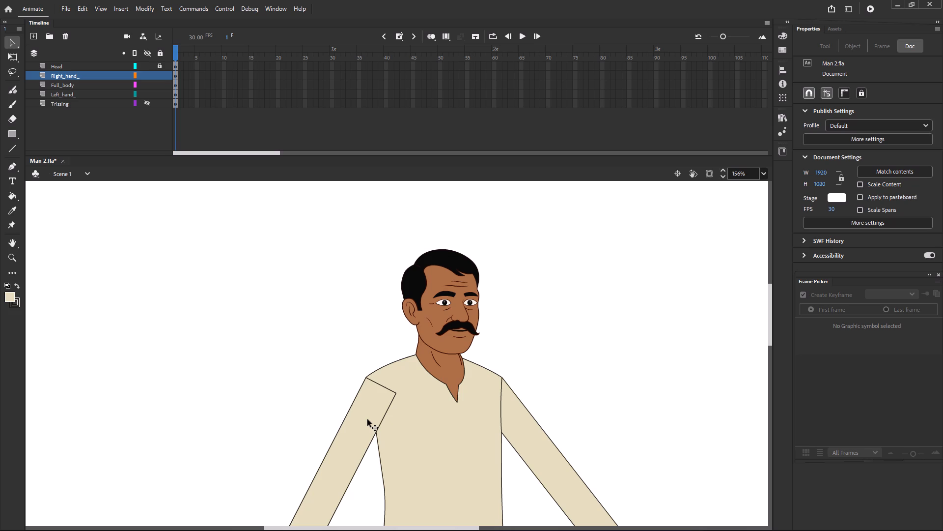
Rotate the Right_hand_ sleeve about its shoulder corner so it hangs almost vertically, slightly outward, beside the shirt's body.
scroll(321, 399, down, 1)
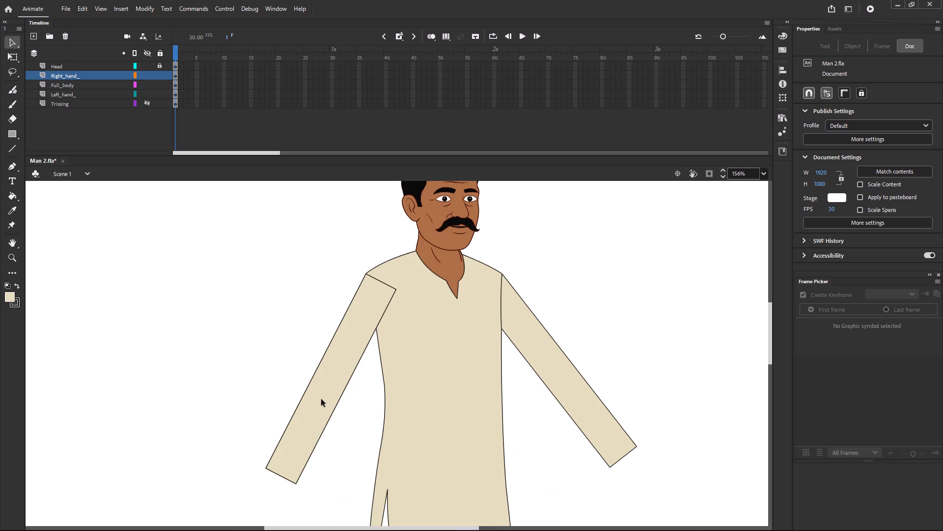
scroll(321, 399, up, 1)
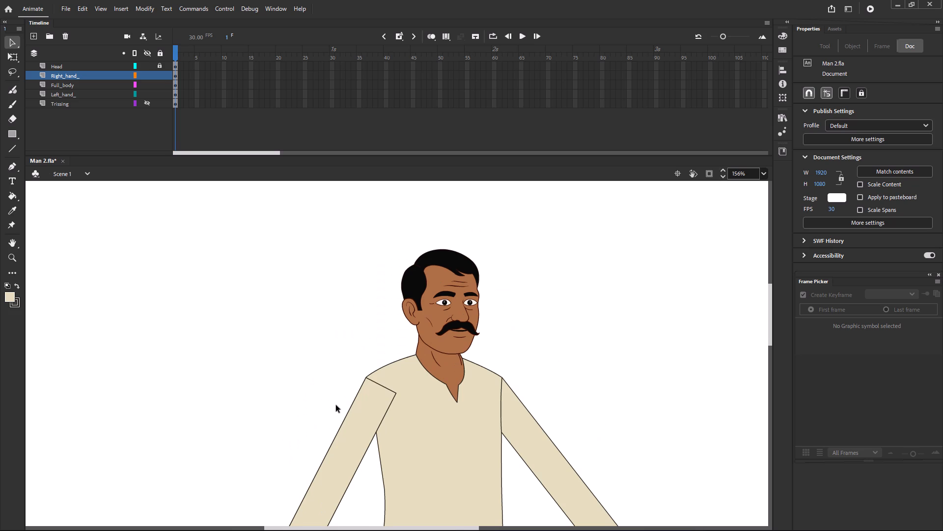
click(351, 419)
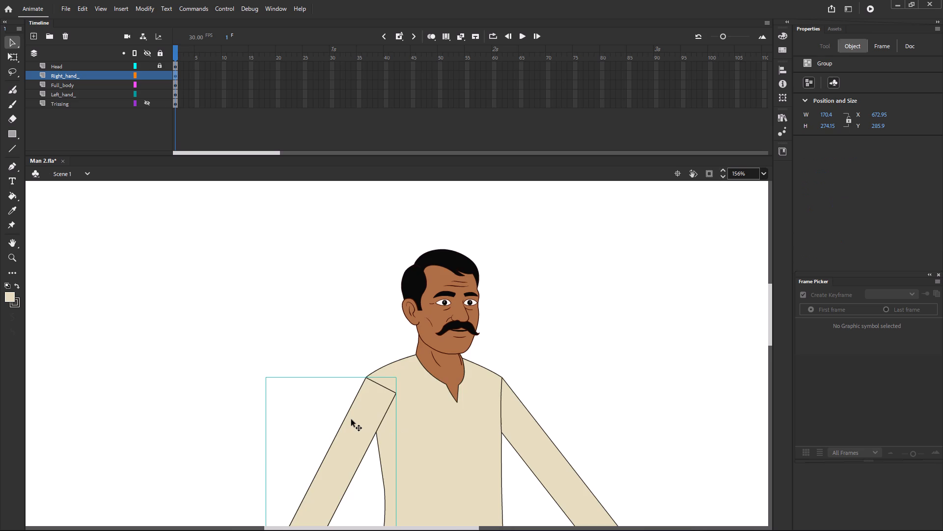
scroll(351, 419, down, 1)
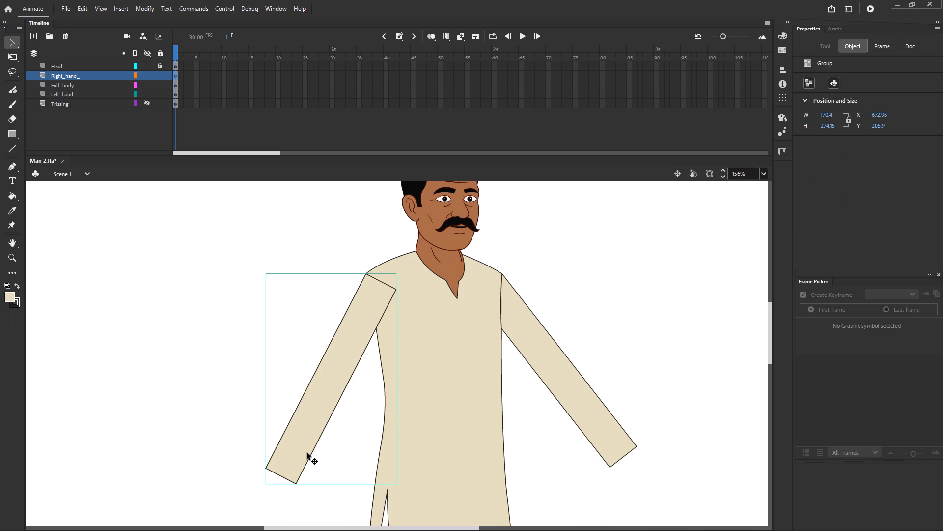
key(q)
drag(300, 490, 395, 493)
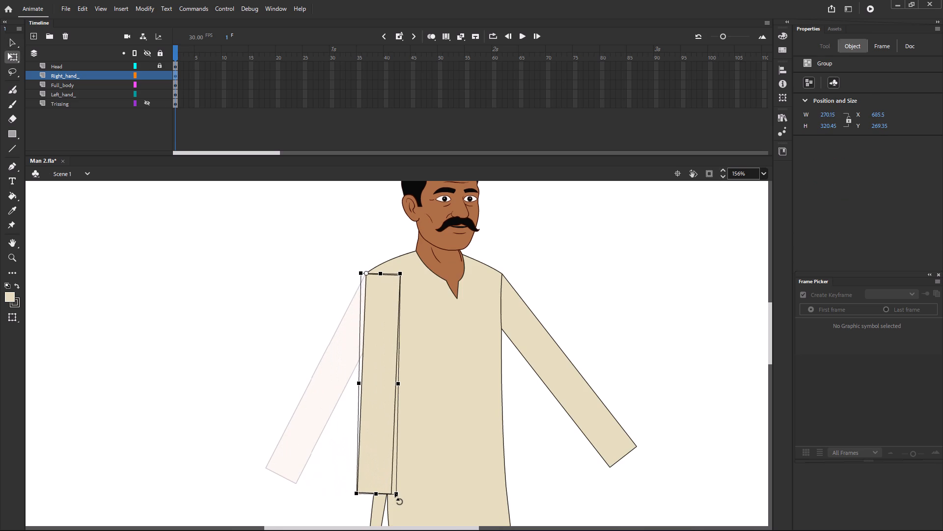
drag(395, 493, 384, 493)
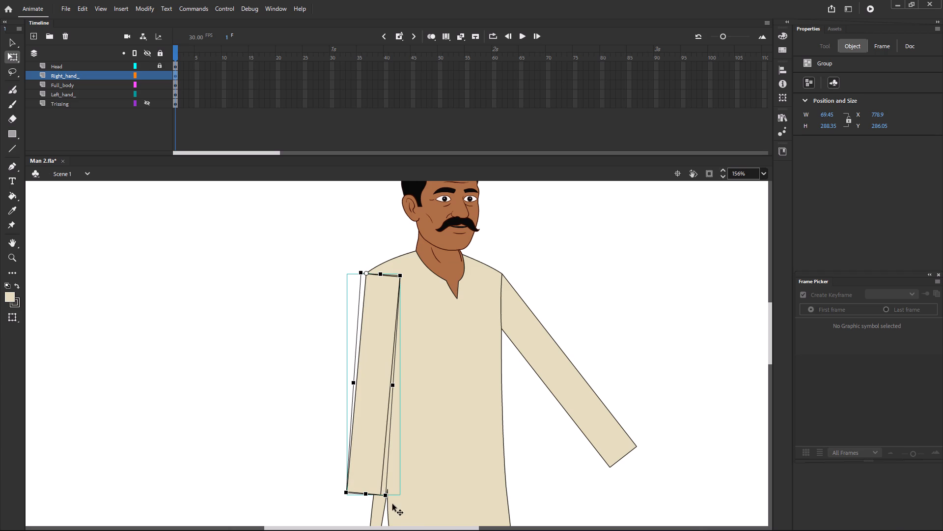
scroll(392, 502, down, 1)
scroll(386, 494, up, 1)
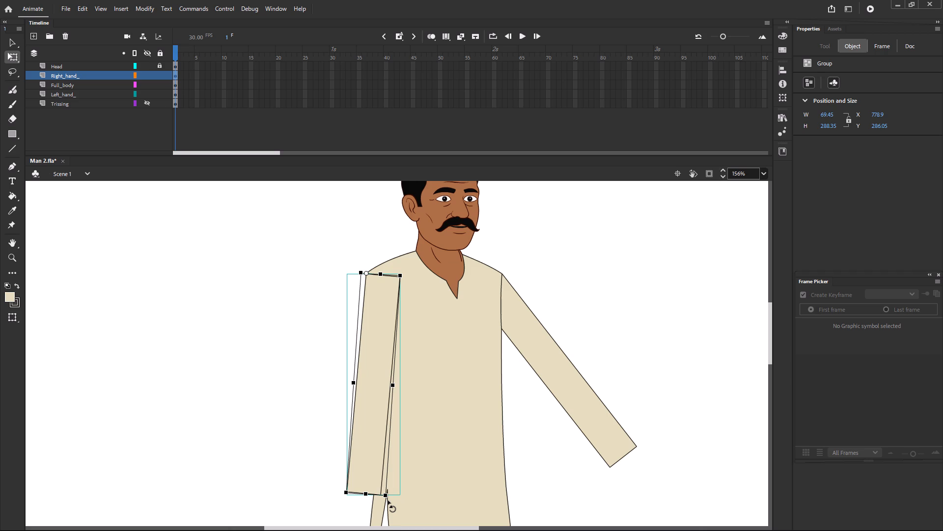
click(388, 501)
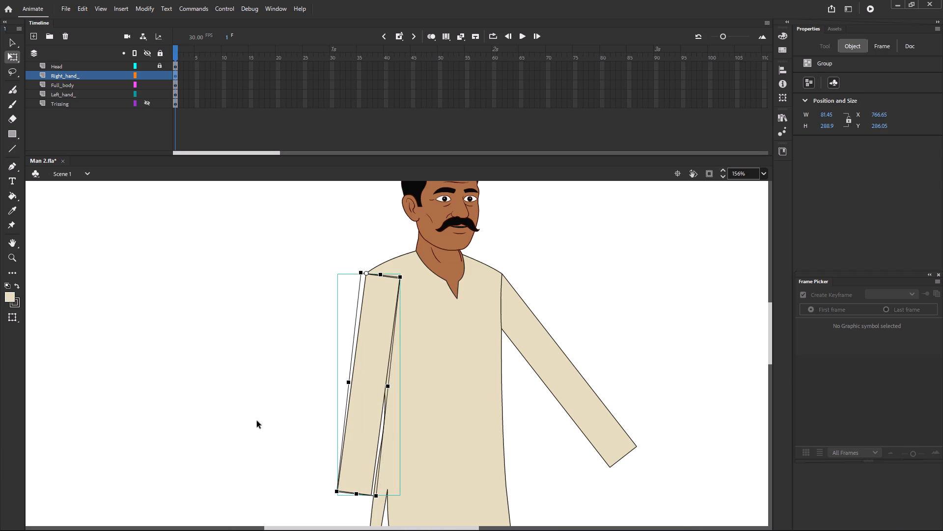
ctrl+scroll(358, 401, down, 3)
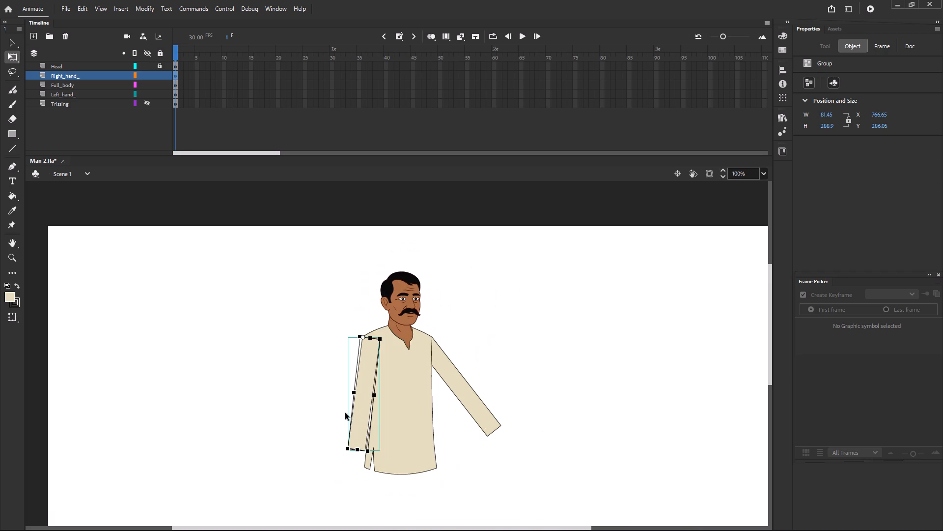
ctrl+scroll(336, 382, up, 2)
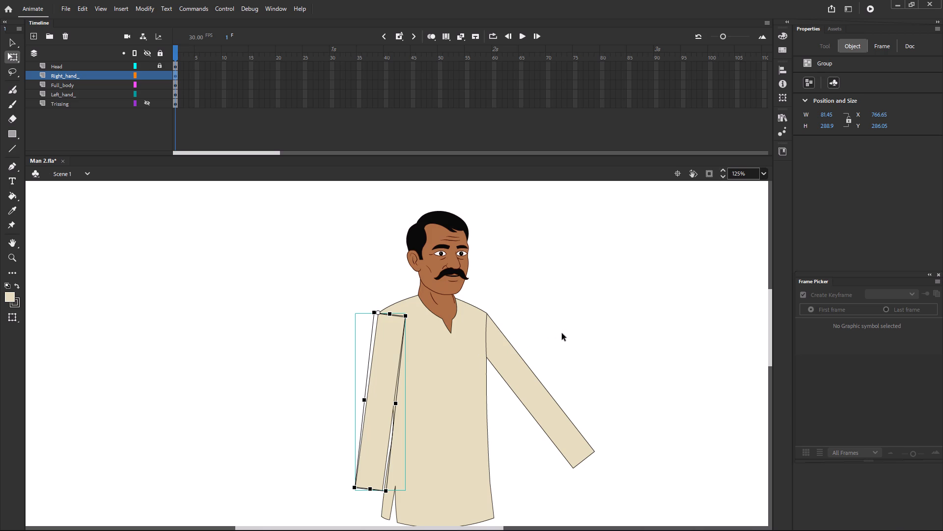
click(237, 311)
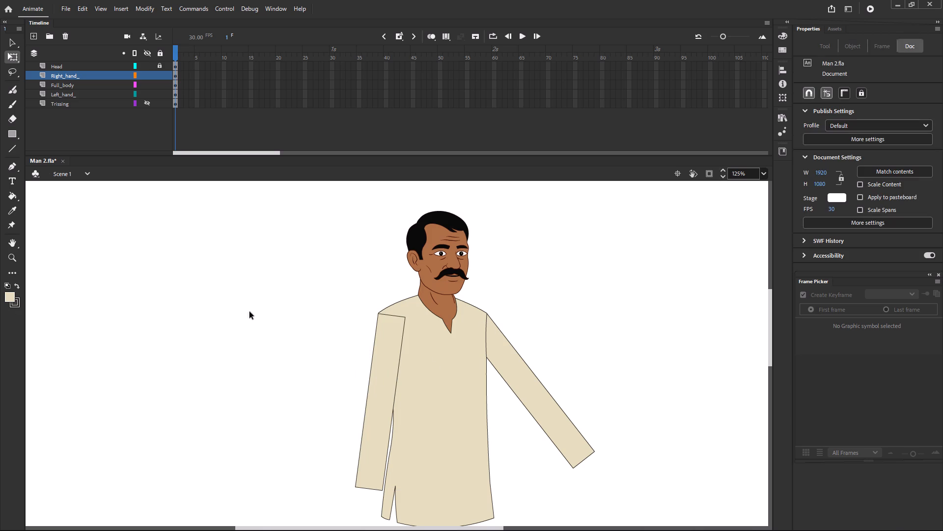
Move the Right_hand_ sleeve horizontally away from the shirt's body, to about X 638.
ctrl+scroll(376, 346, up, 5)
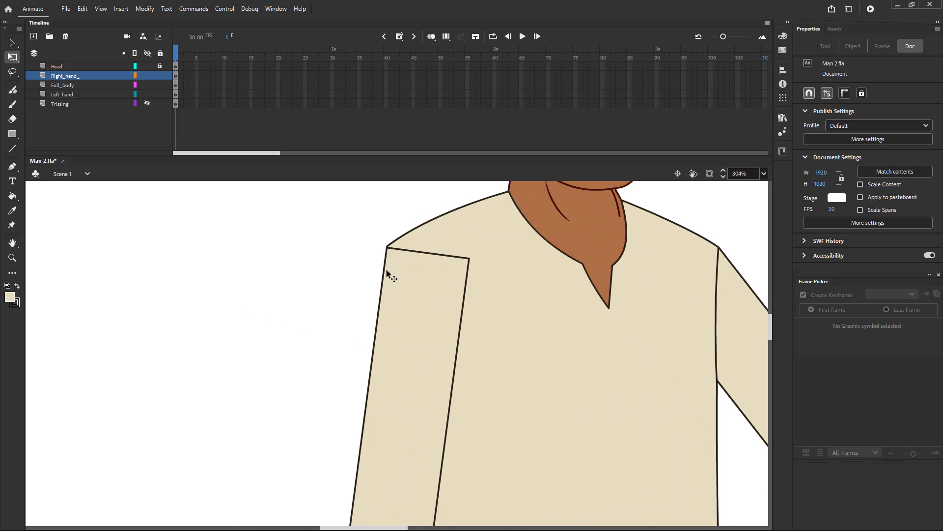
click(392, 317)
ctrl+scroll(392, 317, down, 3)
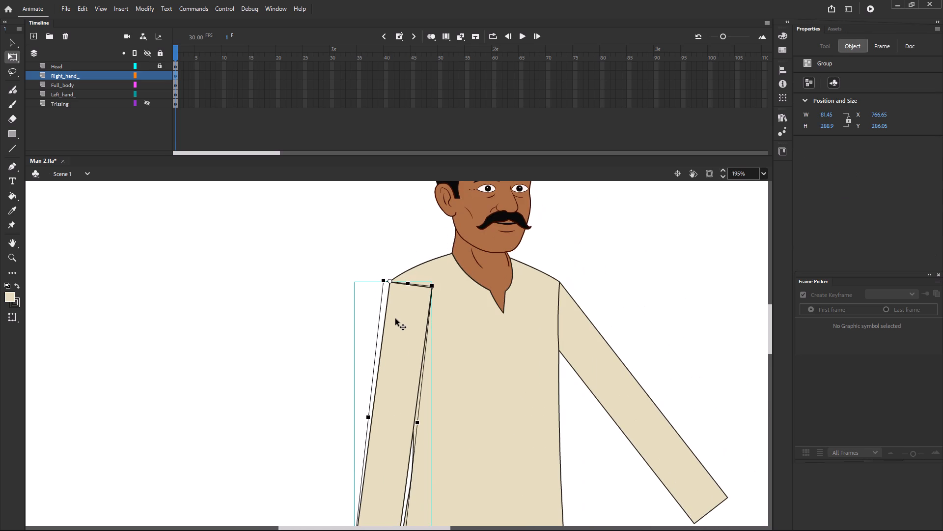
drag(398, 323, 276, 323)
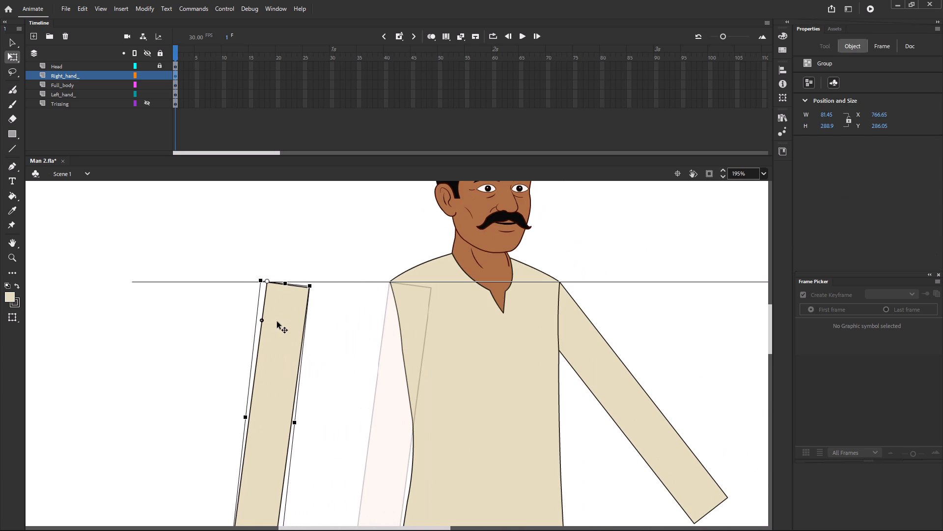
click(348, 305)
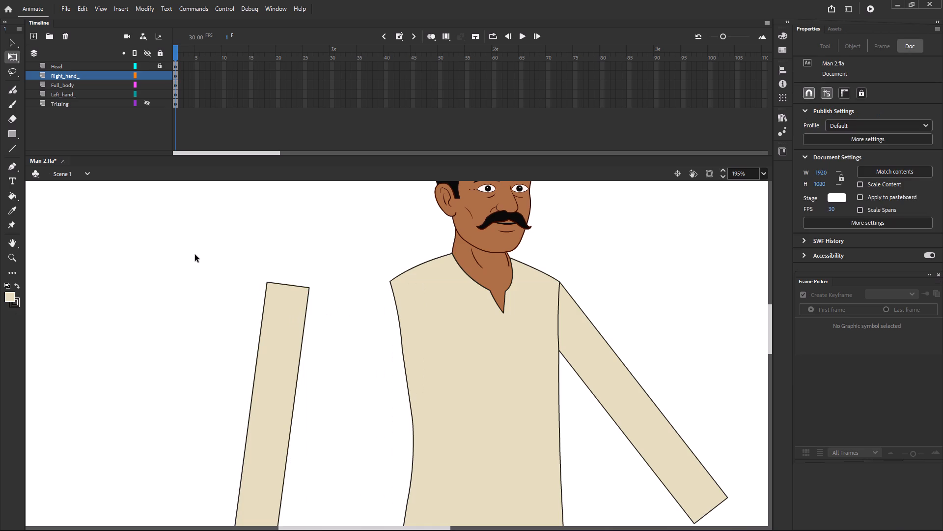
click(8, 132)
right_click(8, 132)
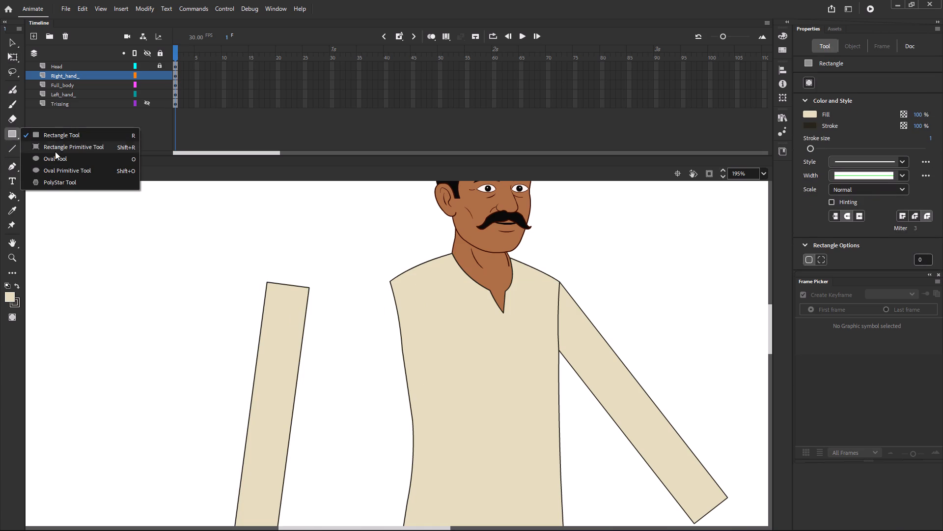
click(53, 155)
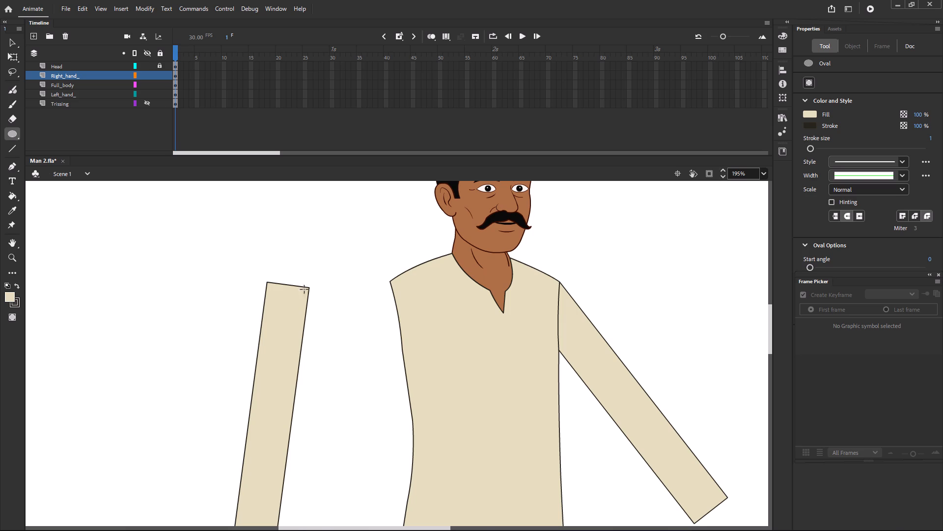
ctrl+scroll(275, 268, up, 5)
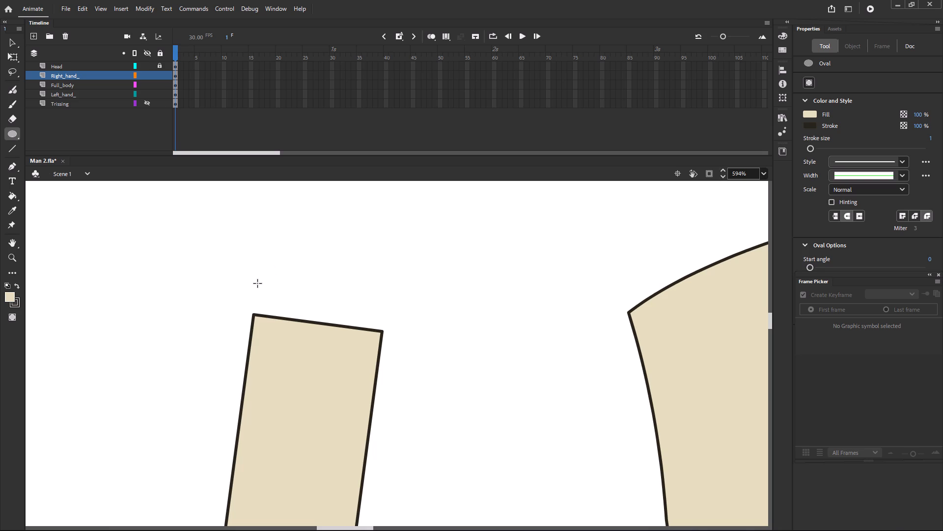
Enter the detached sleeve's group for editing and select the outline segment along its top edge.
key(v)
click(283, 317)
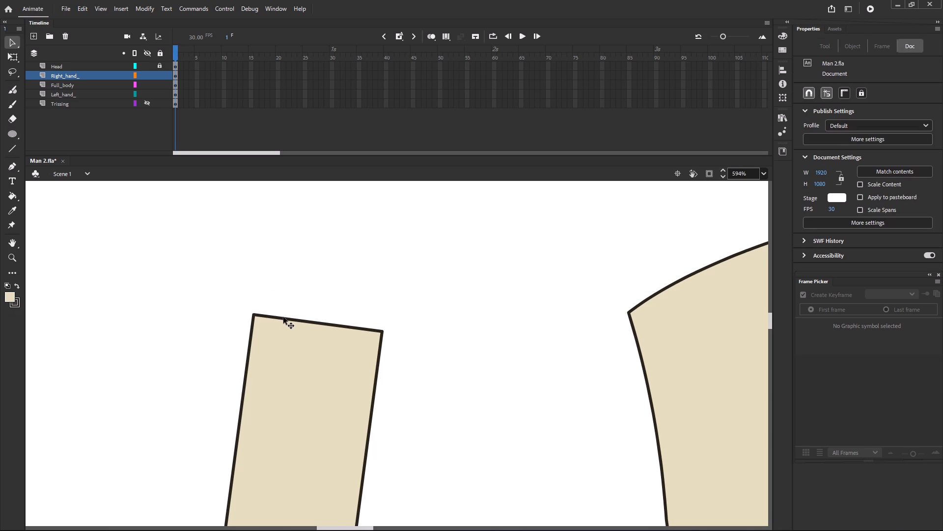
click(270, 267)
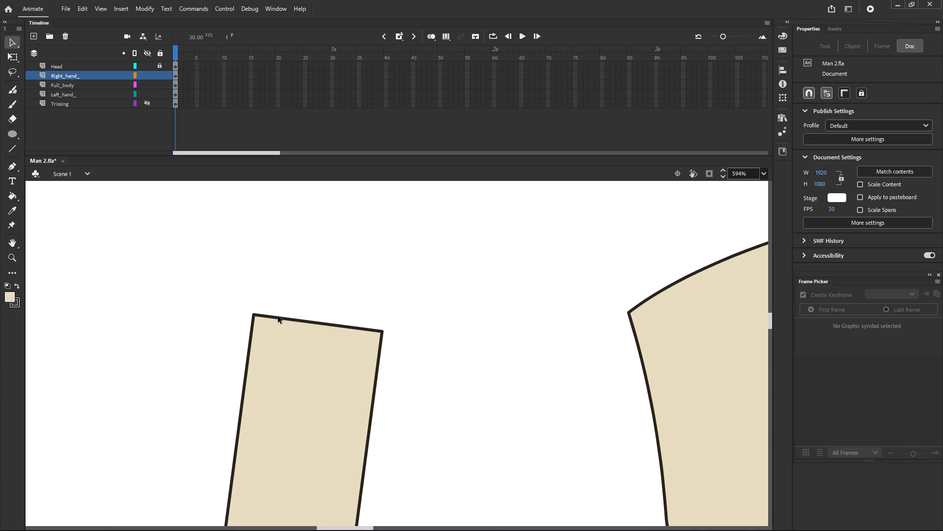
double_click(278, 316)
click(298, 333)
double_click(298, 333)
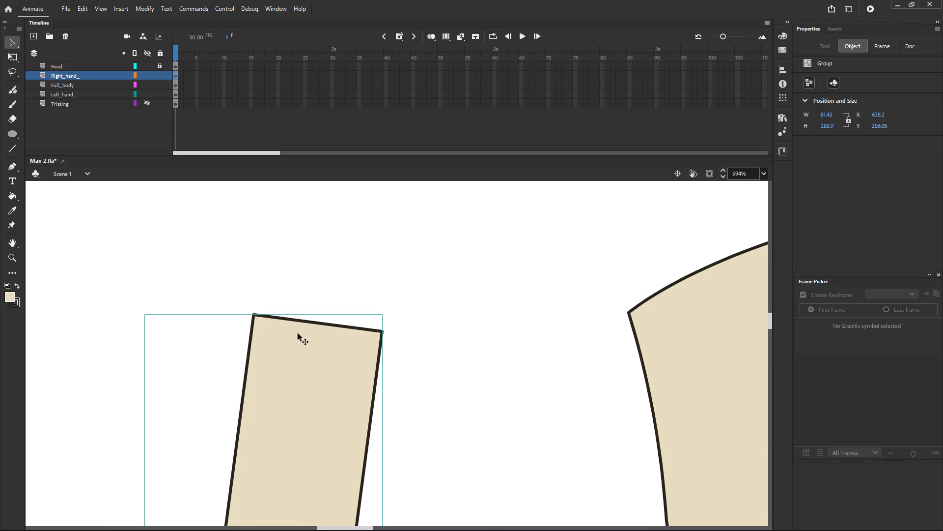
click(289, 318)
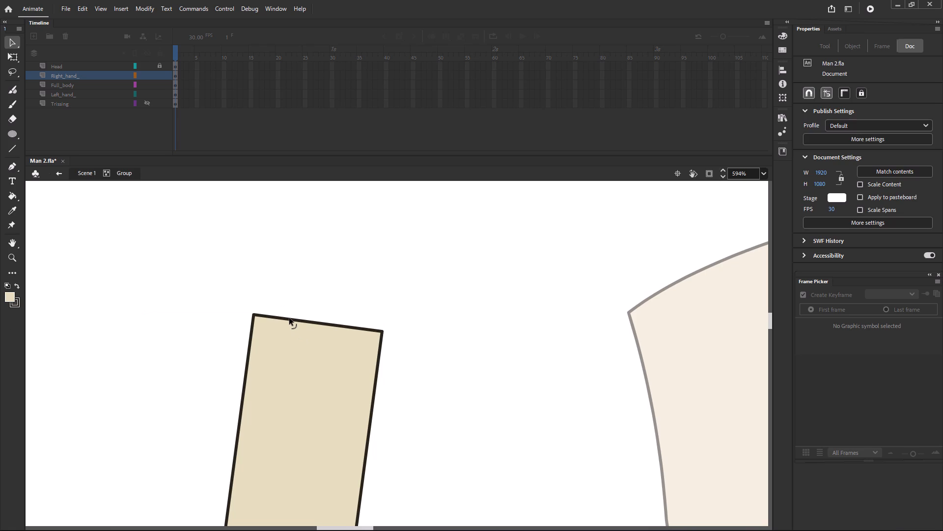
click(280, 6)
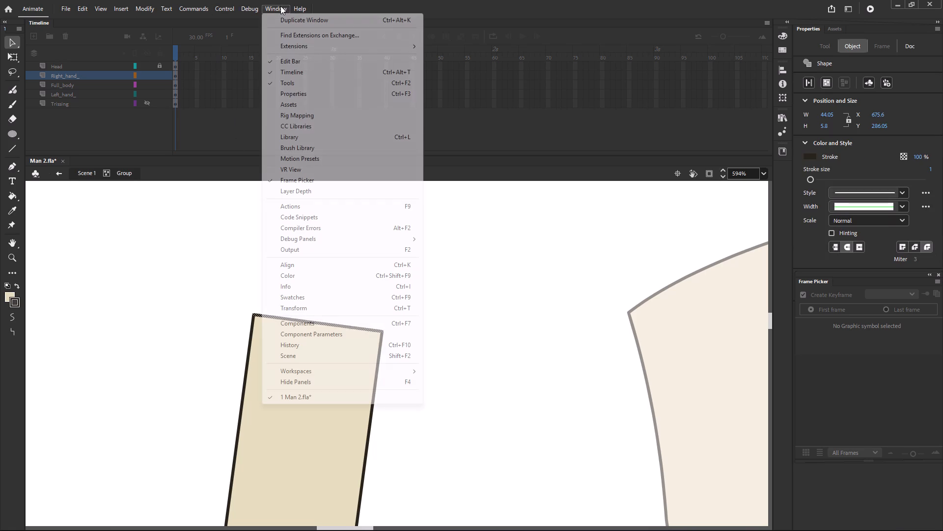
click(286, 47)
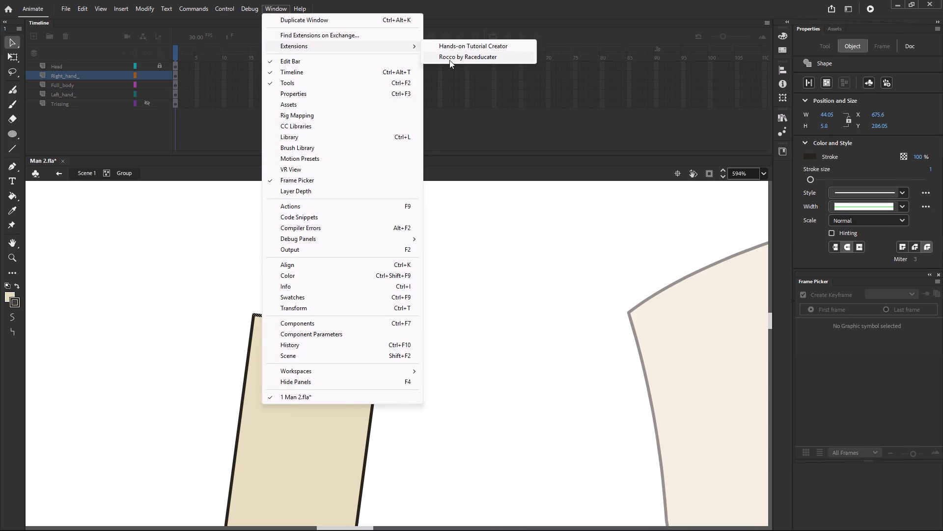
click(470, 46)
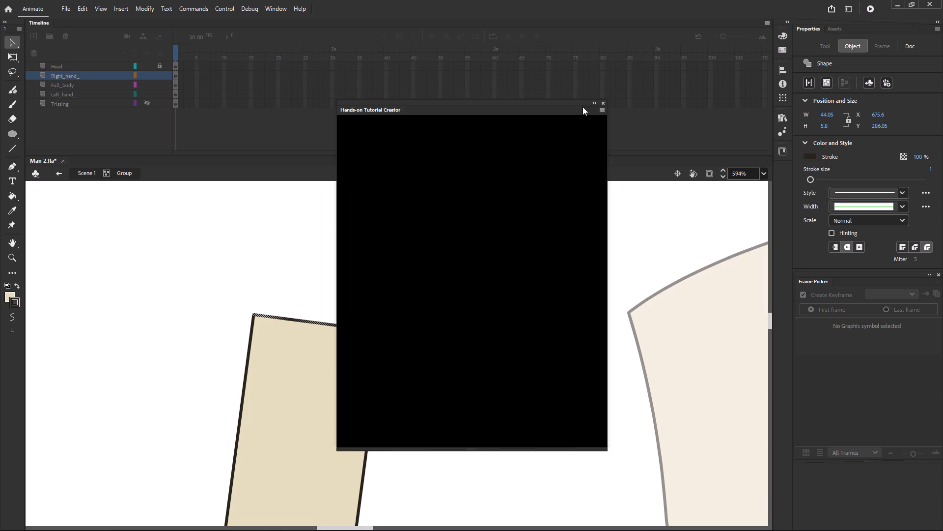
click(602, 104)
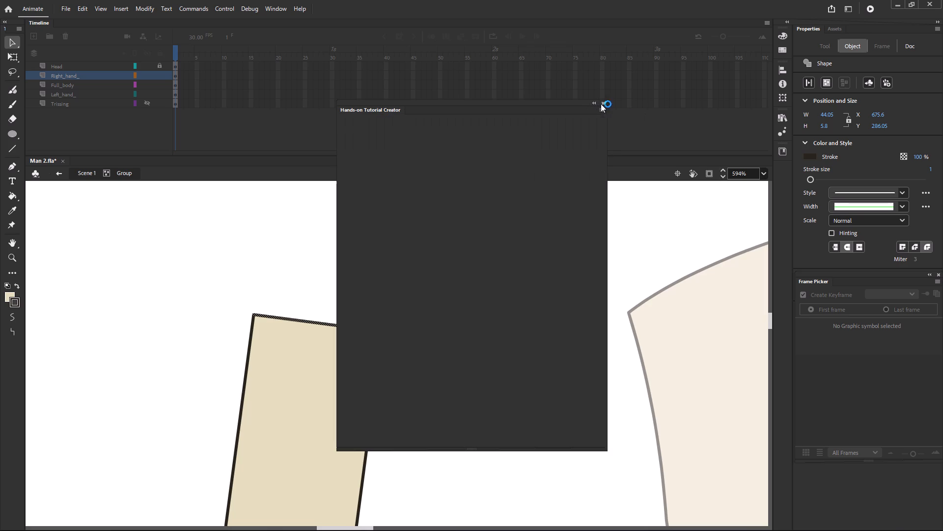
Open the Rocco by Raceducater extension and try to run its One Click Smart Rigging tool.
click(278, 8)
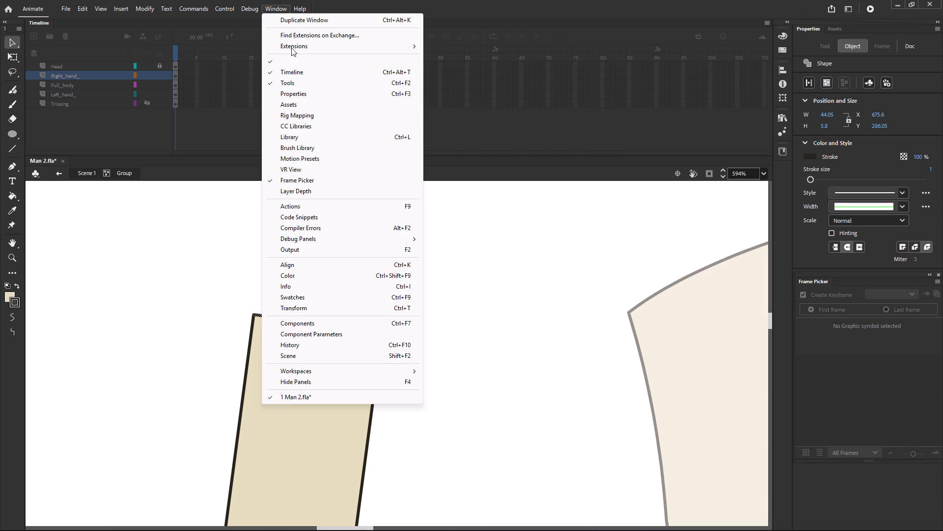
click(472, 58)
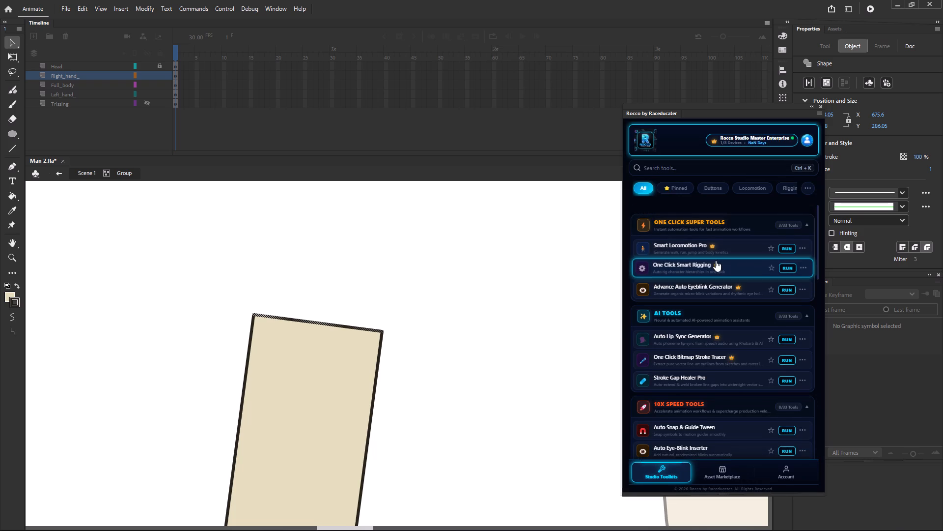
click(788, 271)
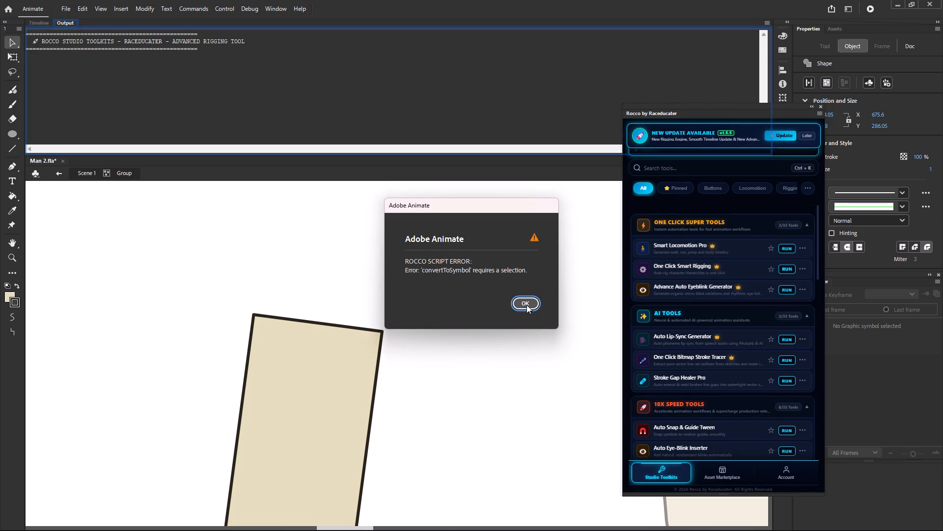
click(527, 305)
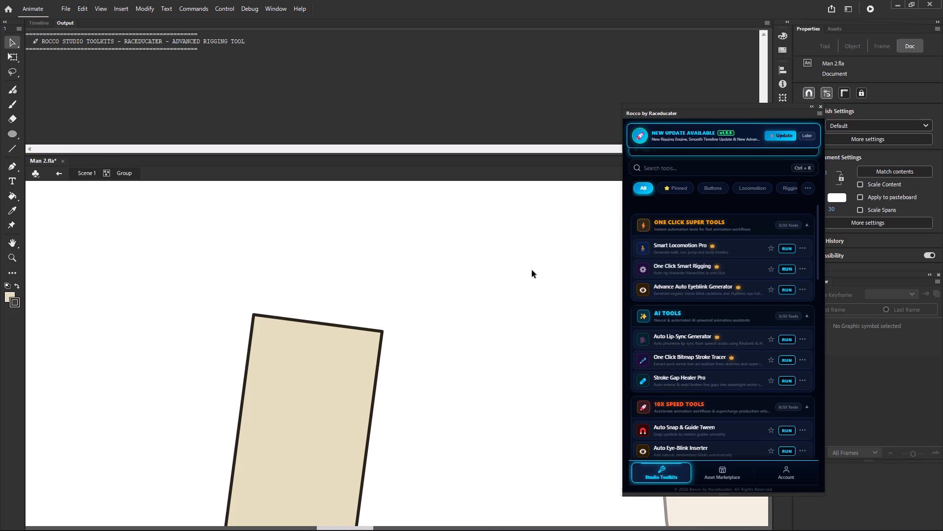
Start the available update of the Rocco by Raceducater extension.
ctrl+scroll(532, 270, down, 9)
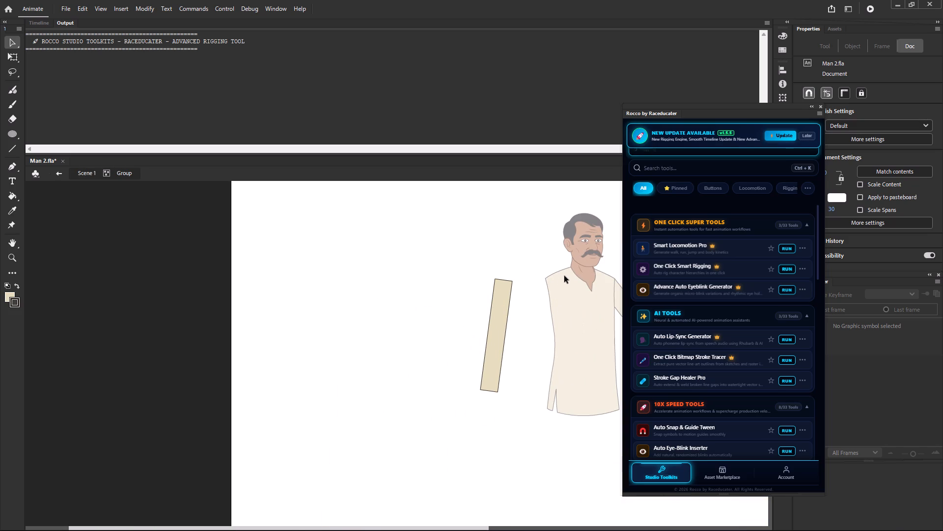
ctrl+scroll(510, 250, up, 1)
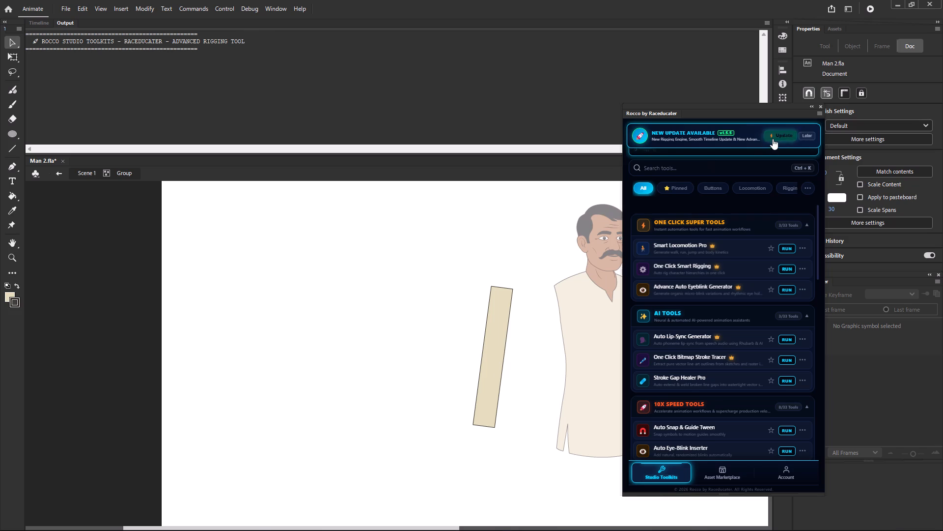
click(774, 137)
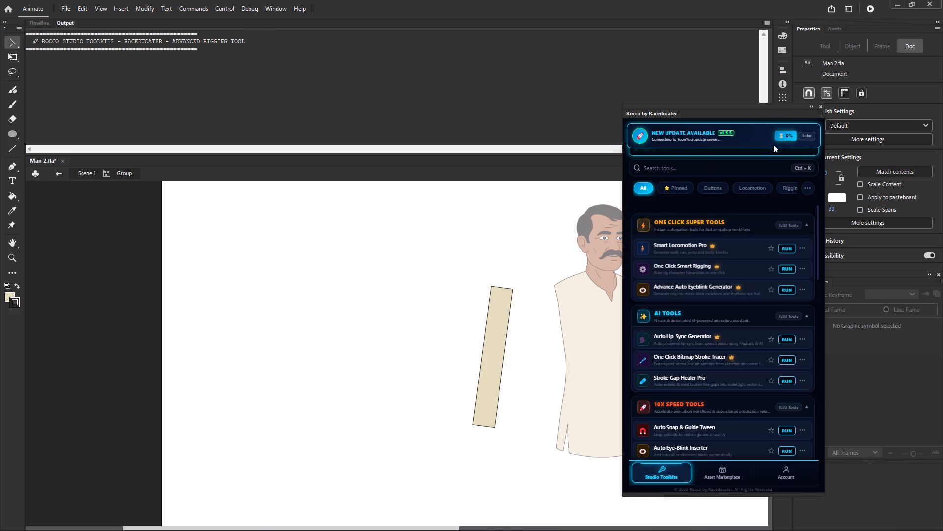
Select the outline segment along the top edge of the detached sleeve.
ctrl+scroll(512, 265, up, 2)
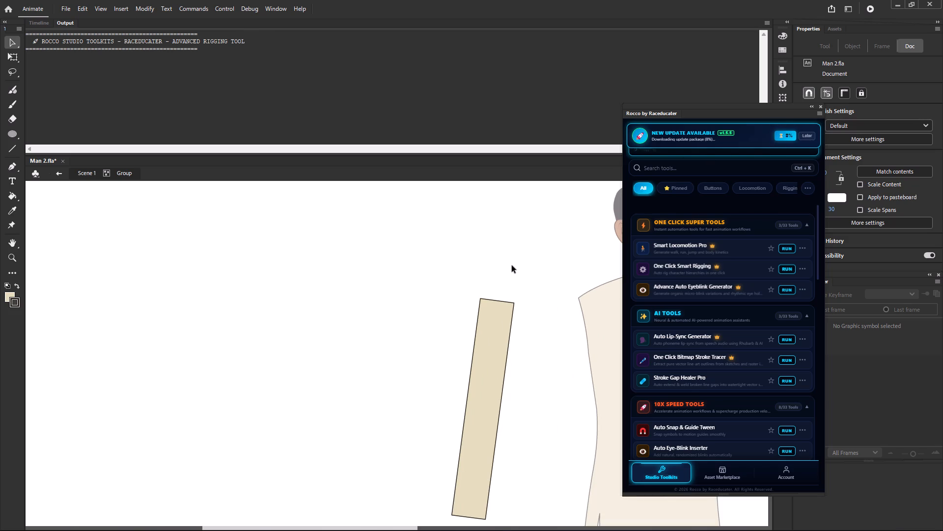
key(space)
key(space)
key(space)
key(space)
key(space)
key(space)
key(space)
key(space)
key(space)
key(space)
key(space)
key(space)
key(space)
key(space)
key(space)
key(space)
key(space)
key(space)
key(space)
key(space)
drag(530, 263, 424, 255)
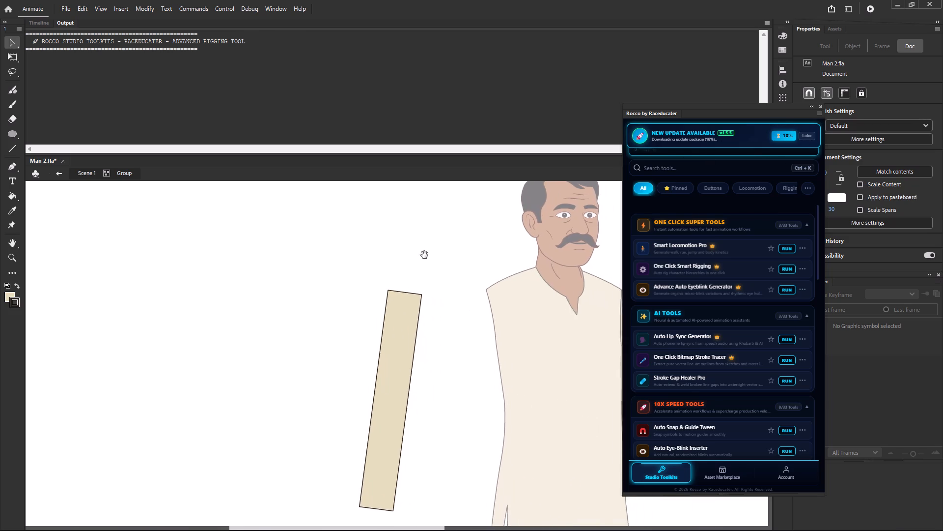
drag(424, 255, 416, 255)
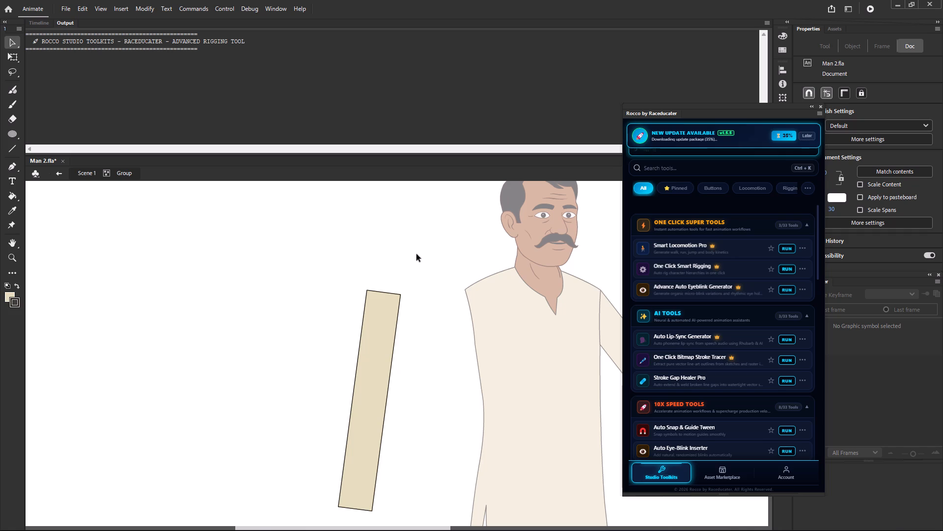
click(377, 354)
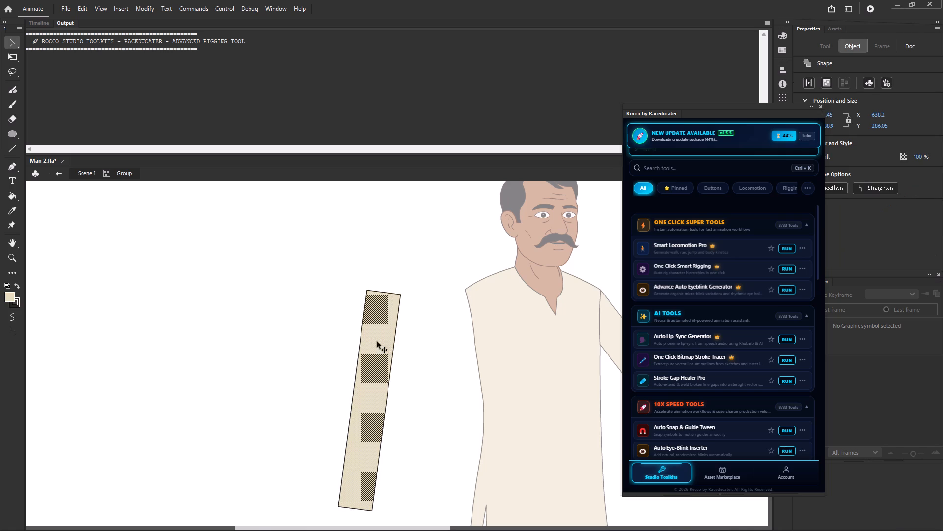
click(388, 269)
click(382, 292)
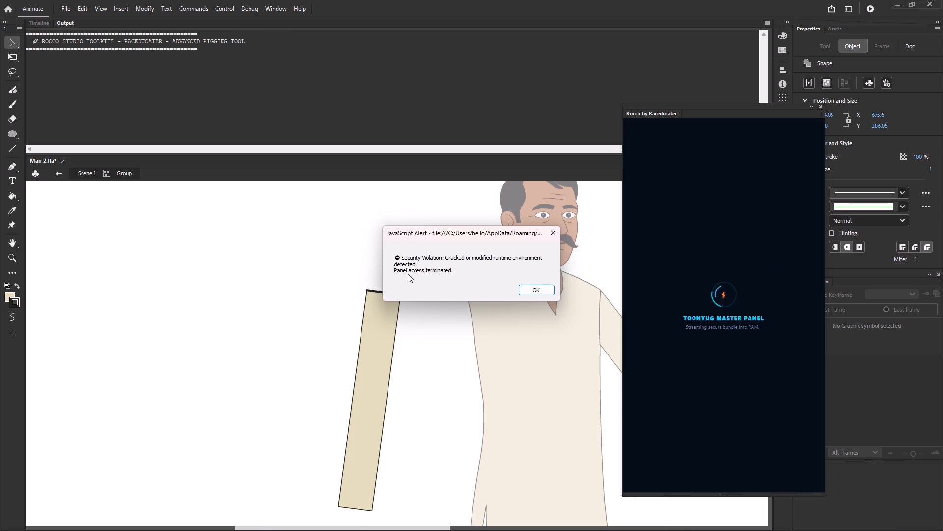
Reopen the Rocco by Raceducater extension and check its licence purchase and 14-day free trial options.
click(534, 288)
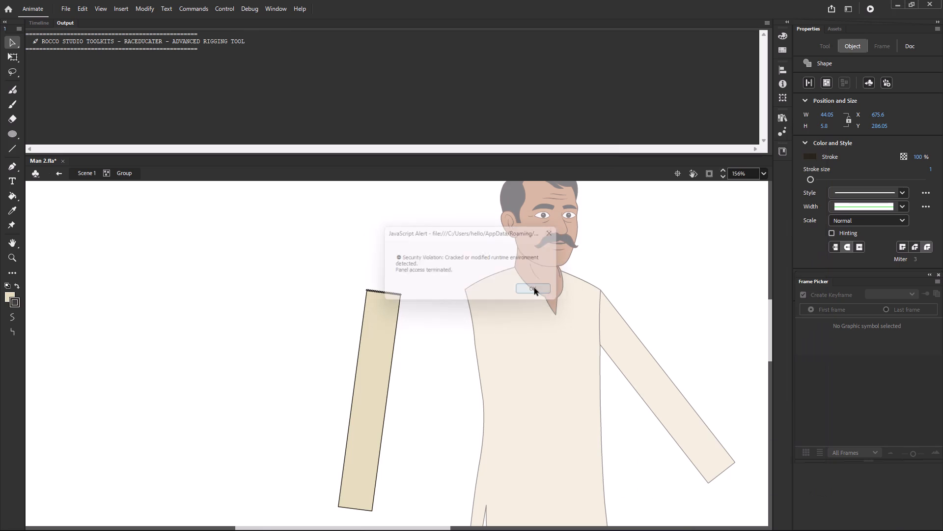
click(194, 12)
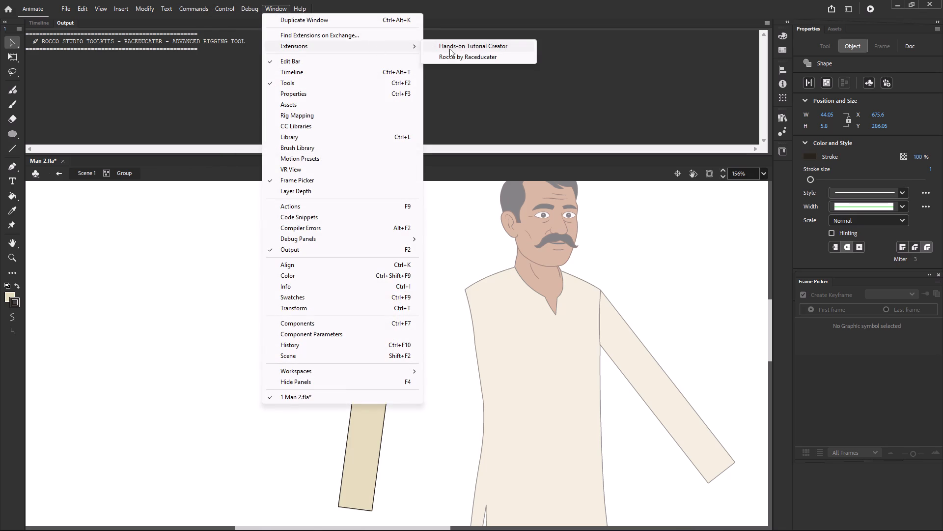
click(456, 54)
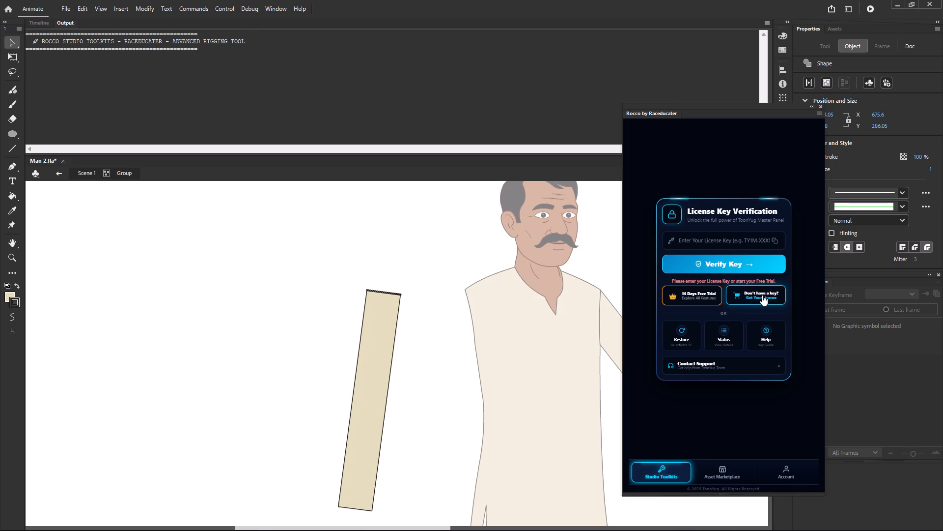
click(762, 295)
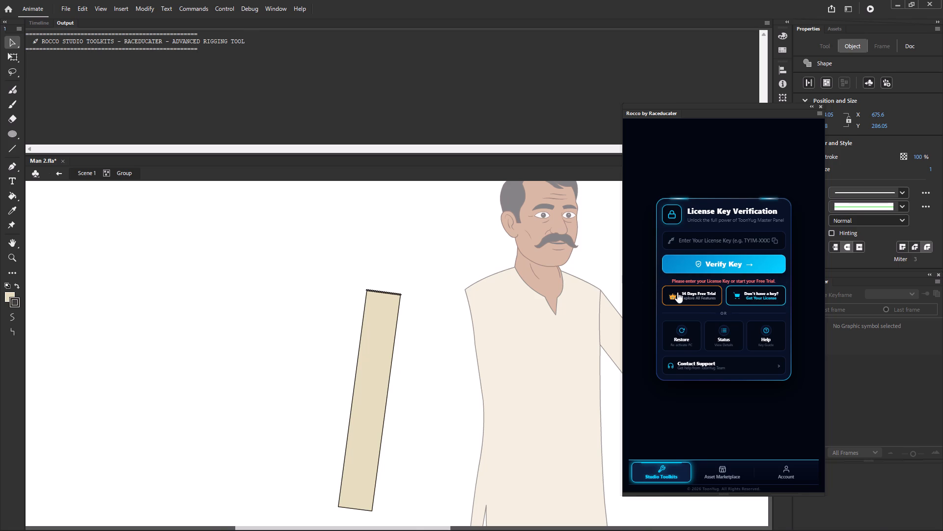
click(695, 297)
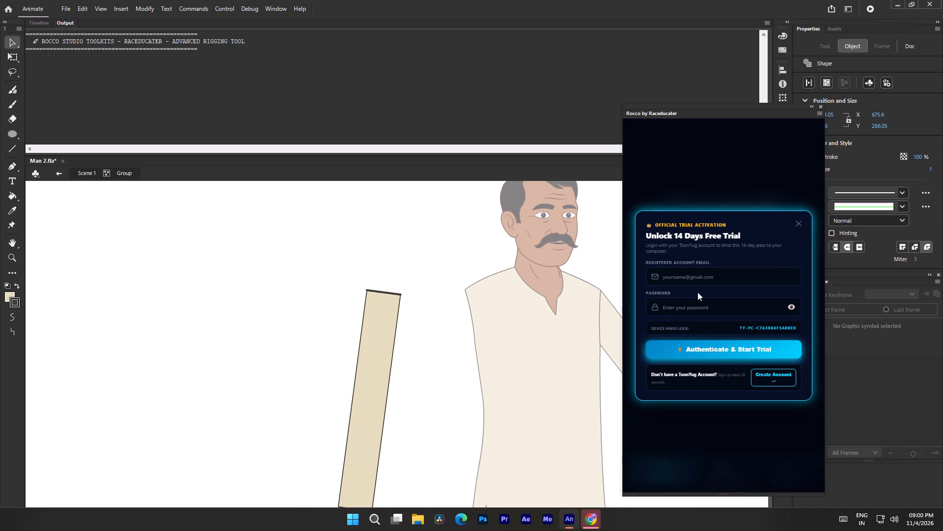
click(794, 221)
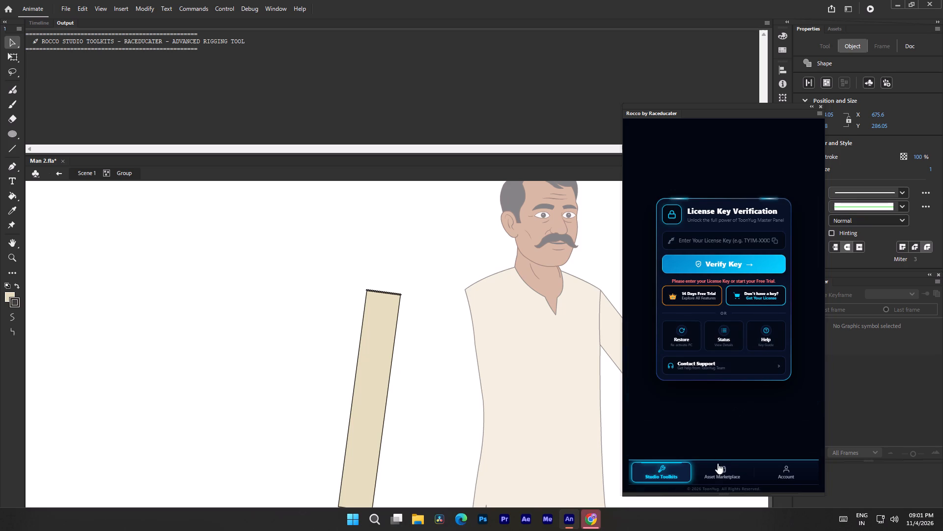
View the Asset Marketplace in the Rocco extension and close the extension.
click(716, 468)
click(782, 470)
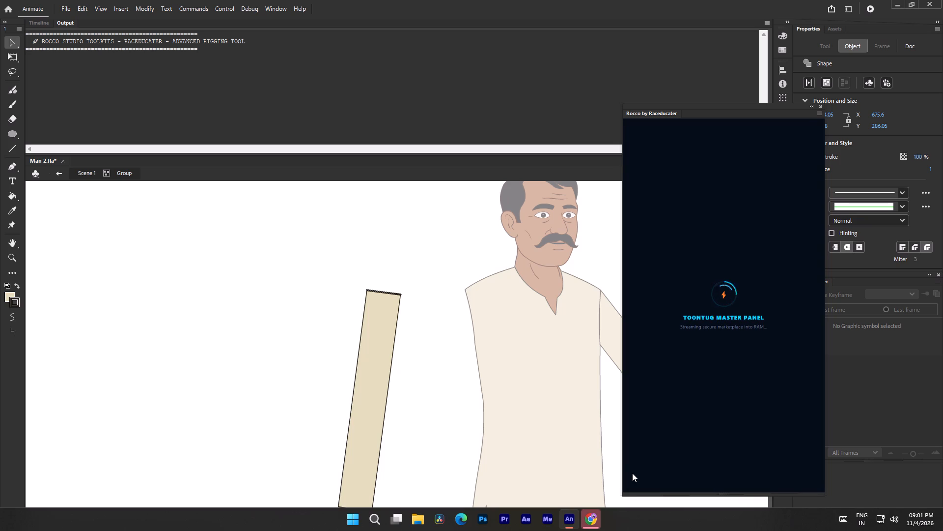
click(272, 3)
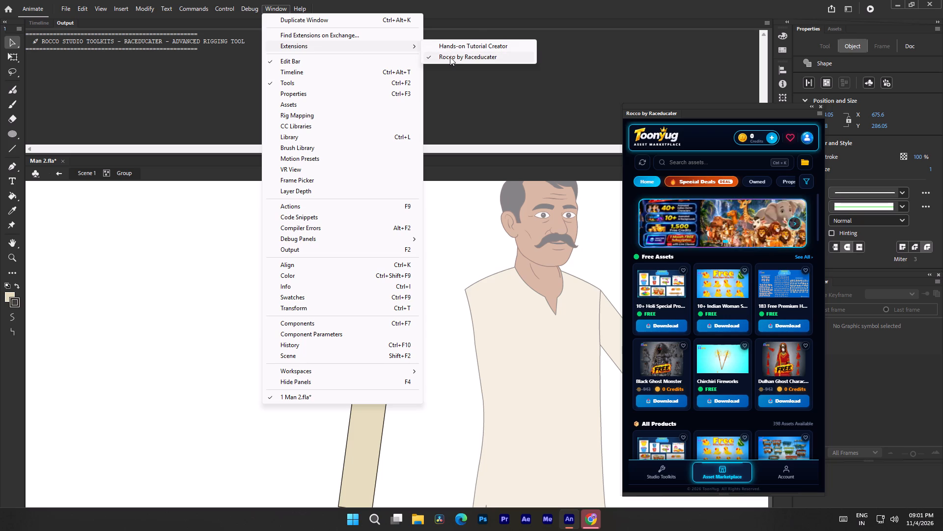
click(450, 57)
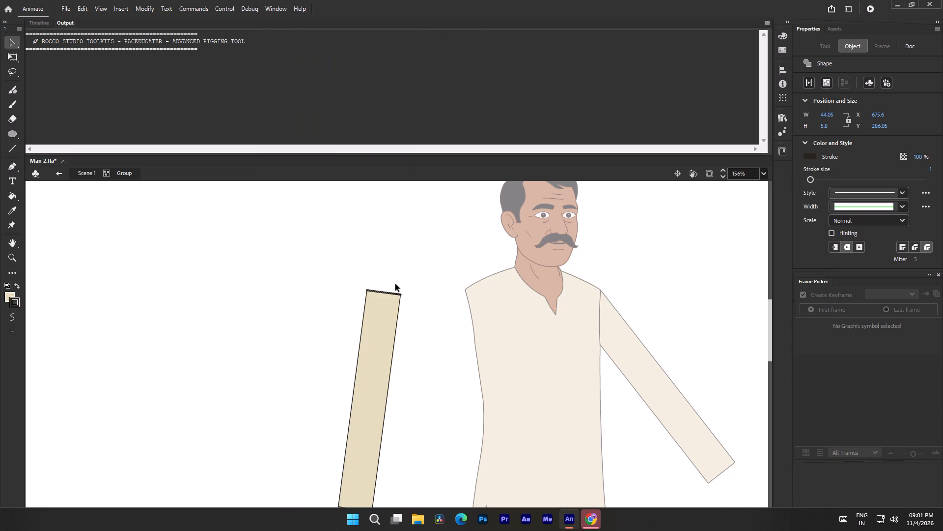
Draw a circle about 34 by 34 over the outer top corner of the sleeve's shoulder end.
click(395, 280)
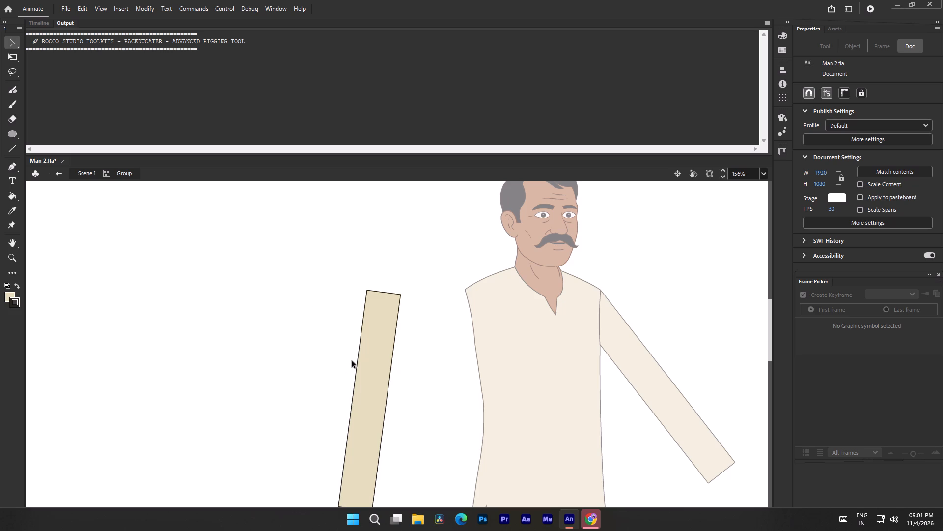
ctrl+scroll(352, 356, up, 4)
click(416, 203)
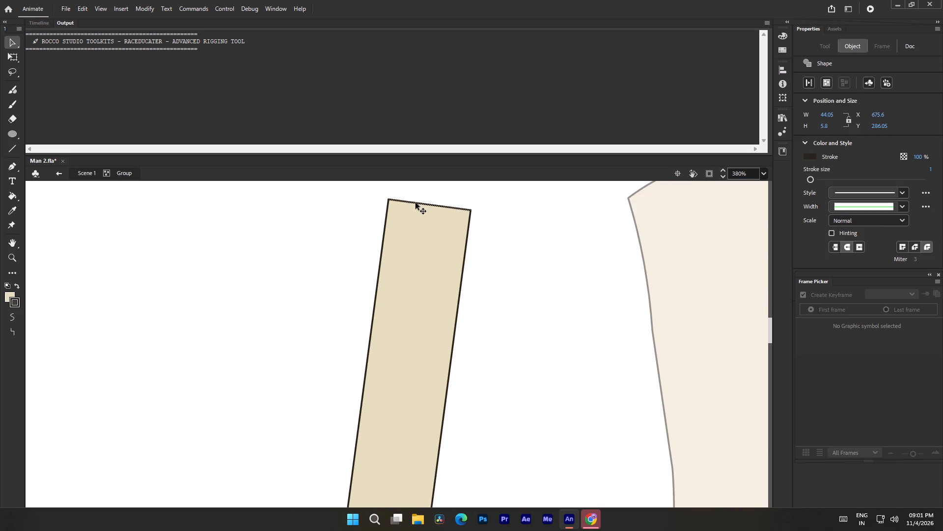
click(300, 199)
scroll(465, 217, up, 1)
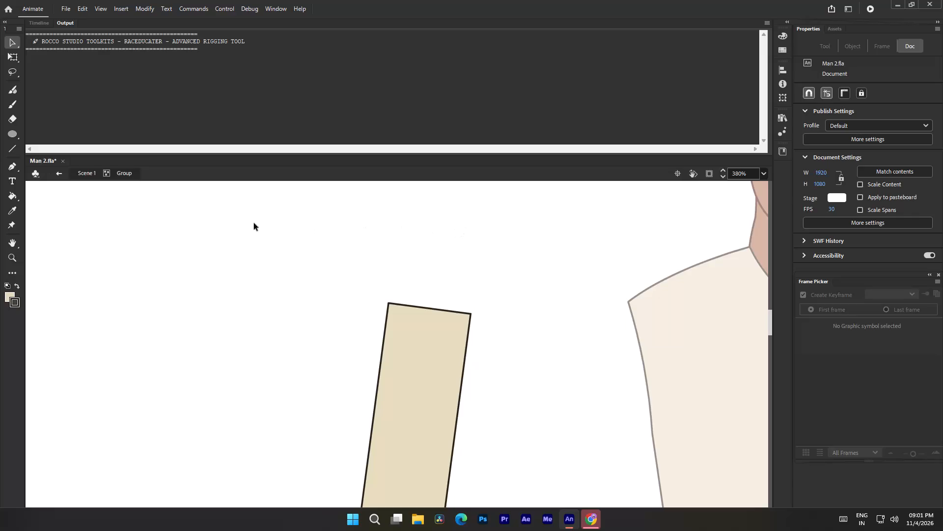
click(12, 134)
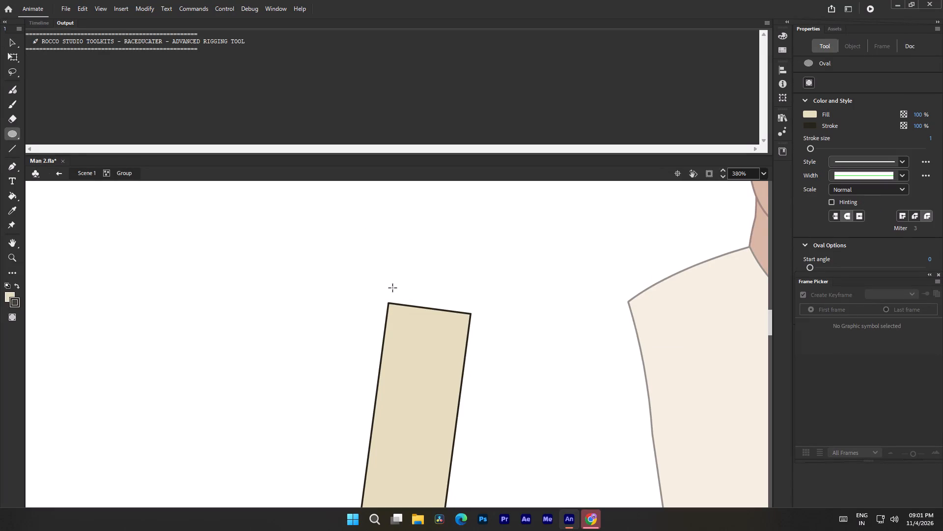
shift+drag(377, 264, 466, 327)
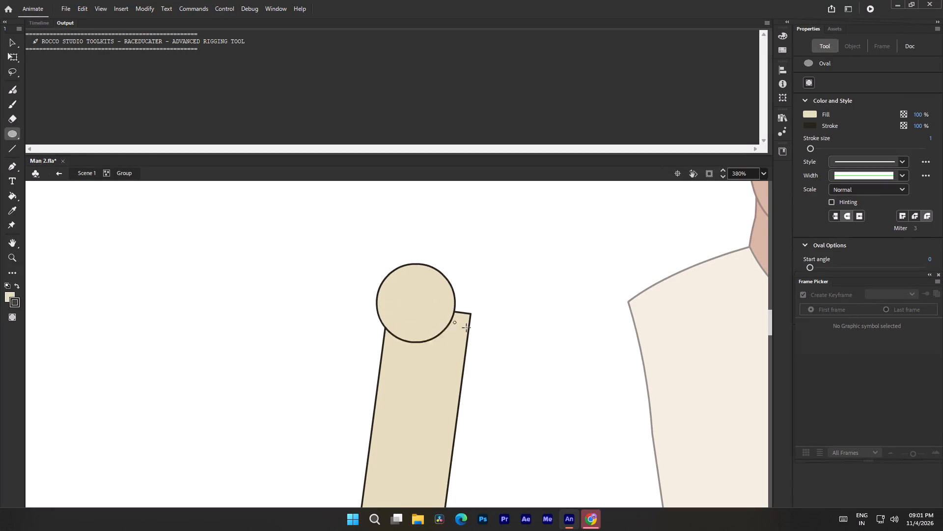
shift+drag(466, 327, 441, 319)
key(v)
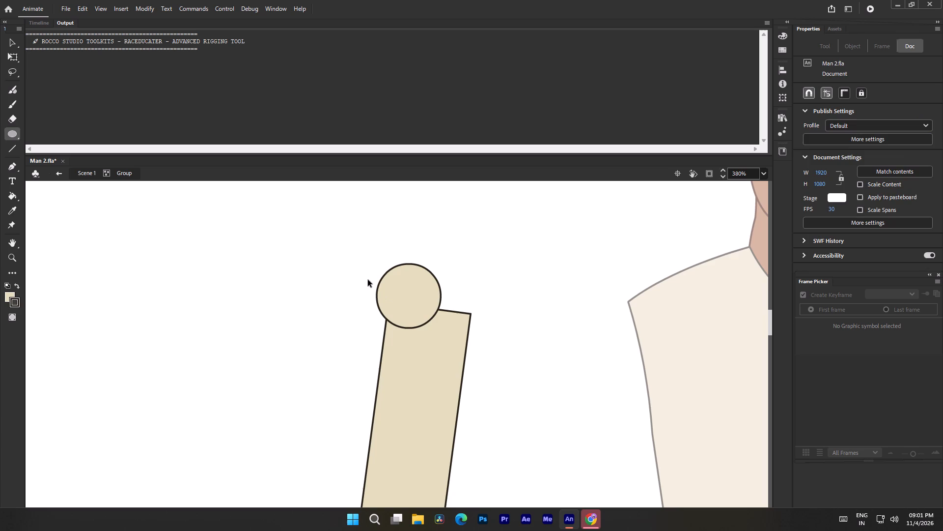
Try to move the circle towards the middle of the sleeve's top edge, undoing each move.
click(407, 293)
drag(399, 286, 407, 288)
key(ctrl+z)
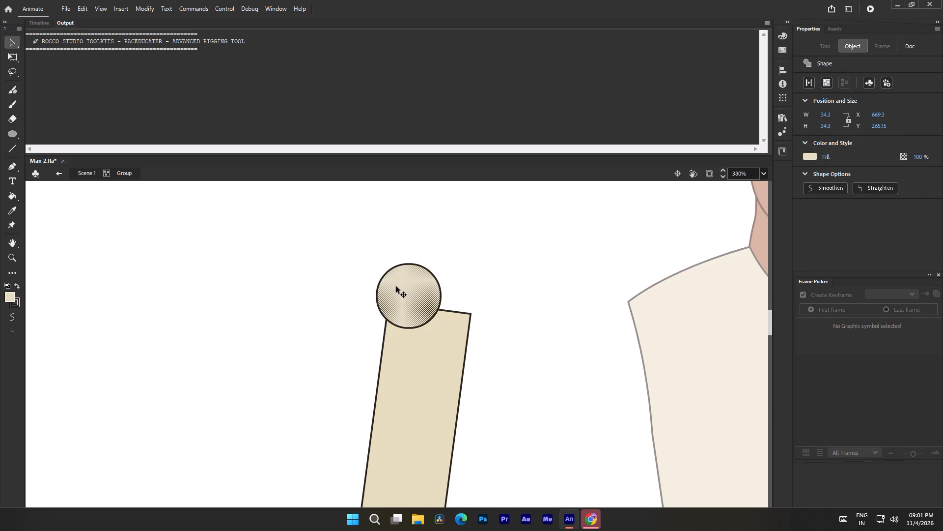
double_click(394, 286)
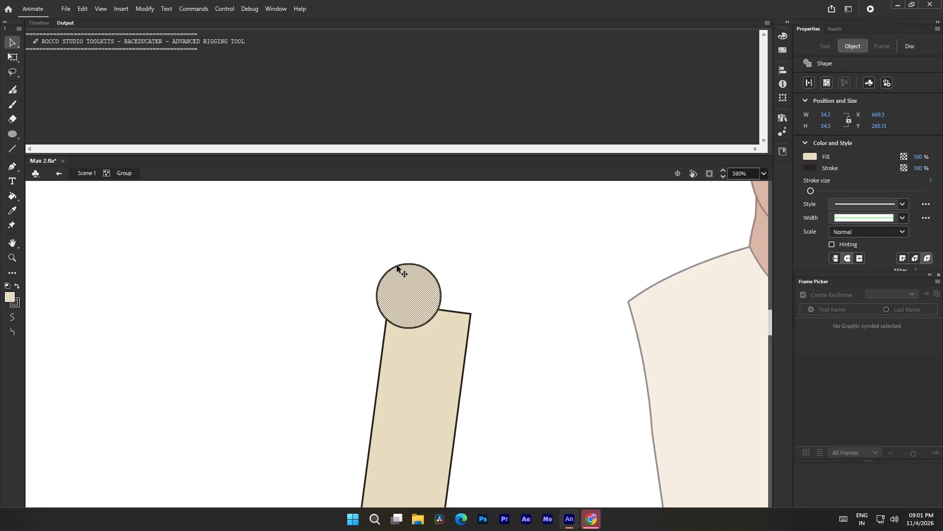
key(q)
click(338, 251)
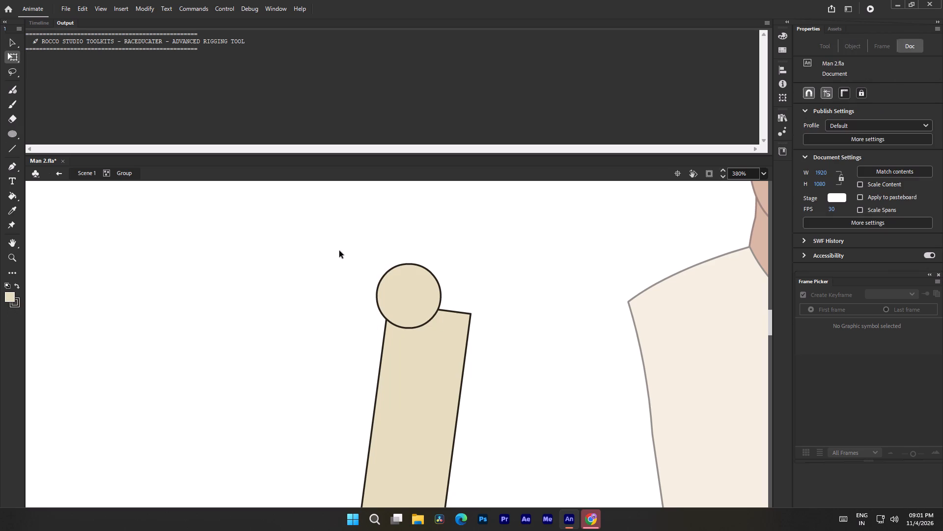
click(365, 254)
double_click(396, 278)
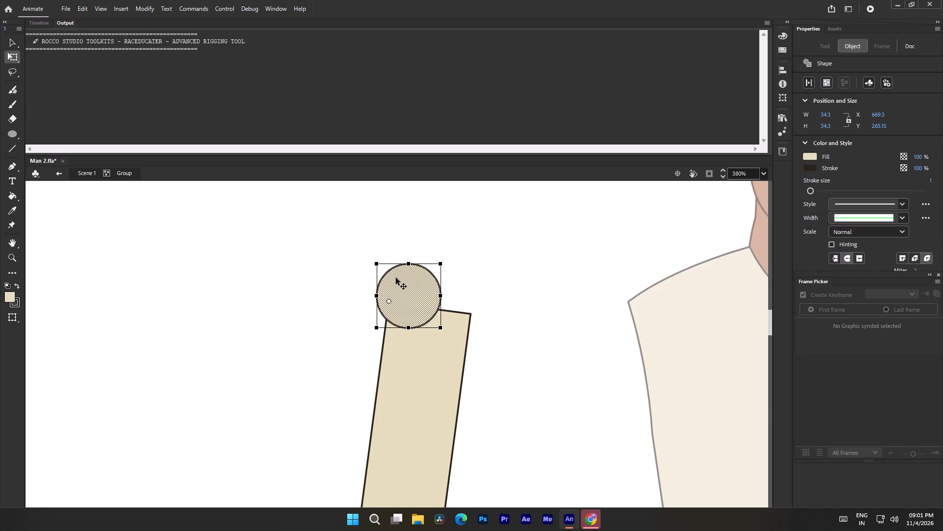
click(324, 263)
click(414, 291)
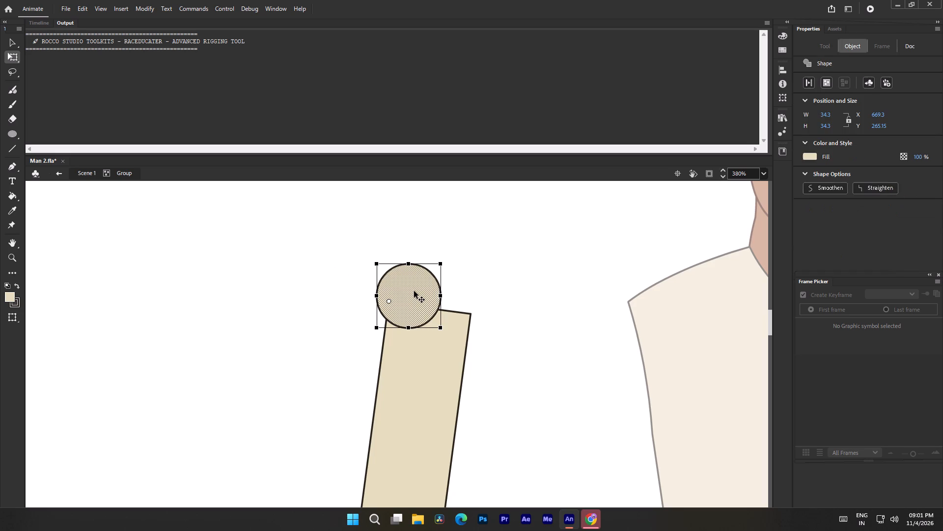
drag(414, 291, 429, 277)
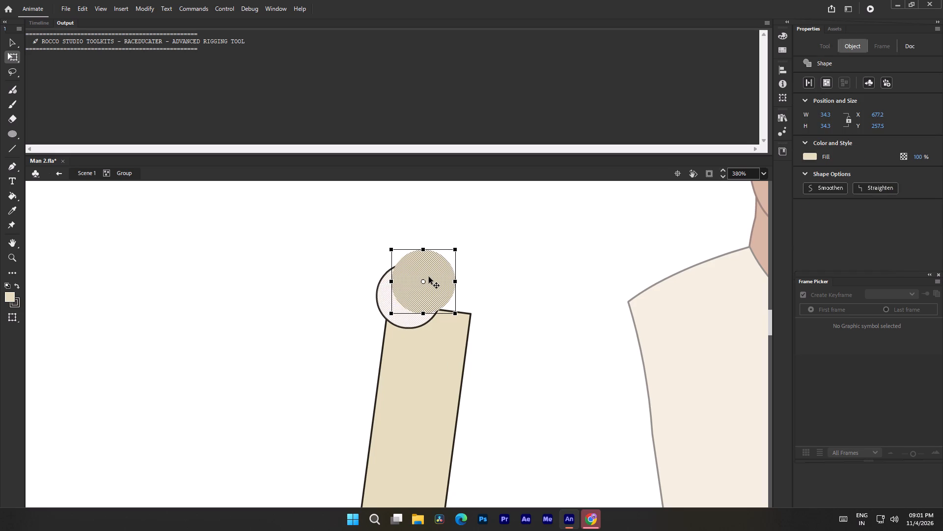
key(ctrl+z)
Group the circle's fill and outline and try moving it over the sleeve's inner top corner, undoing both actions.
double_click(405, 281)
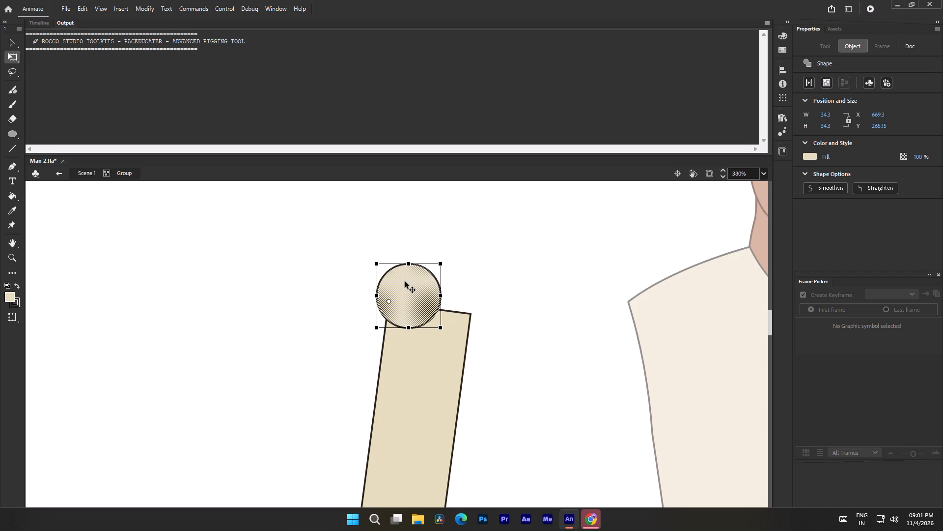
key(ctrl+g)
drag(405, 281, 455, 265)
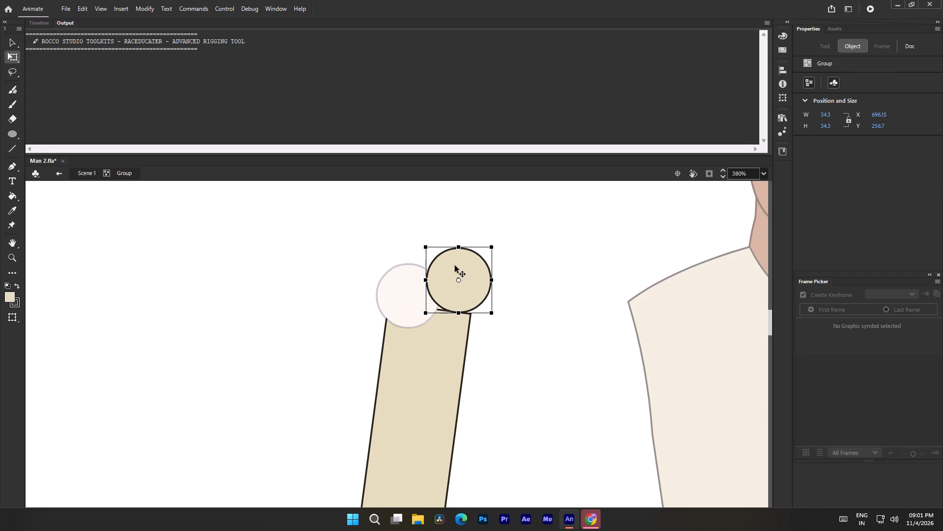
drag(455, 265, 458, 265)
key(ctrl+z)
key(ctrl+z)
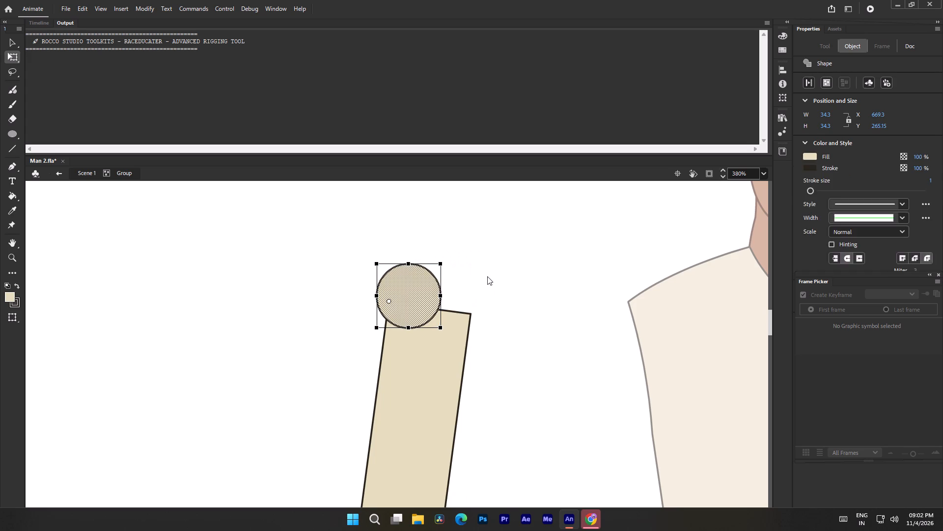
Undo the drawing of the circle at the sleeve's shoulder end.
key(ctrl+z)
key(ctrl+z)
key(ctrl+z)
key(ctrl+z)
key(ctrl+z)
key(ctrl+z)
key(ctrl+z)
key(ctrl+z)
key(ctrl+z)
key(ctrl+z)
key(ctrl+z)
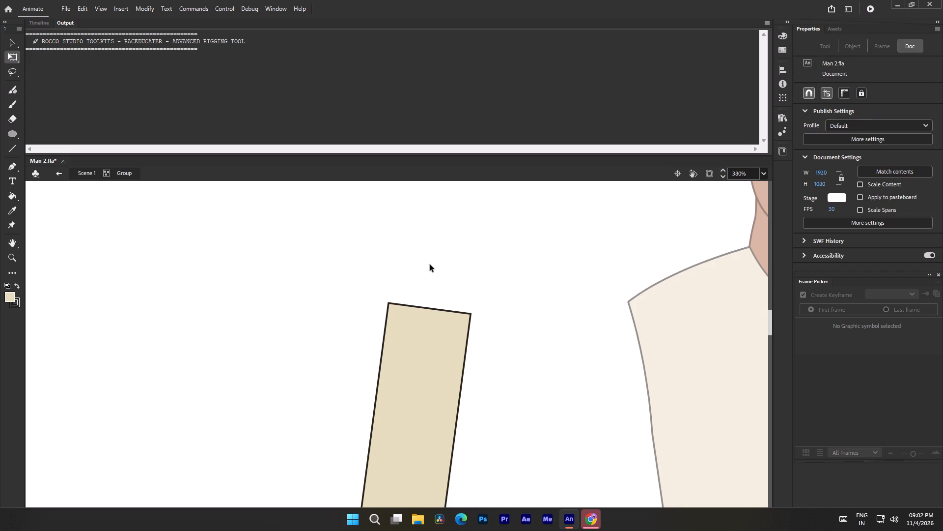
Draw a filled, outlined circle about 37 by 37 just above the sleeve's shoulder end.
click(8, 138)
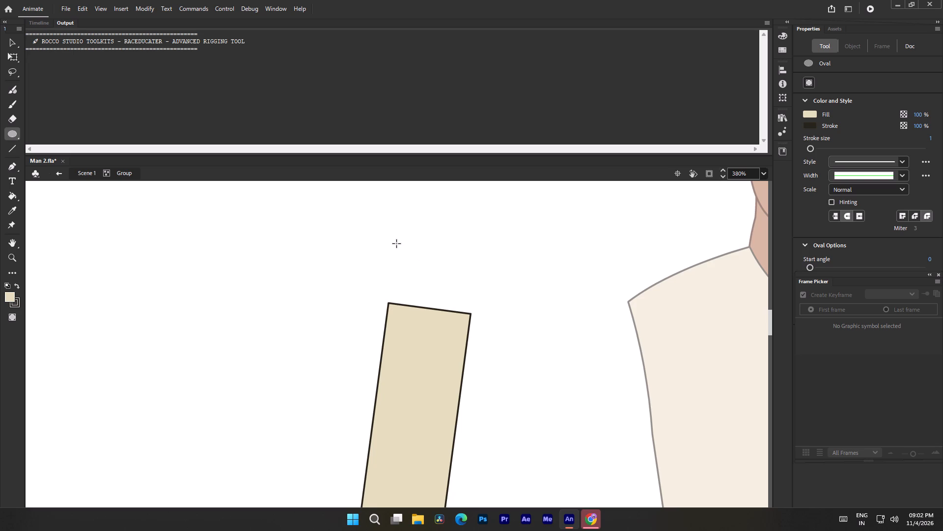
shift+drag(396, 243, 435, 278)
key(ctrl+z)
shift+drag(387, 204, 458, 251)
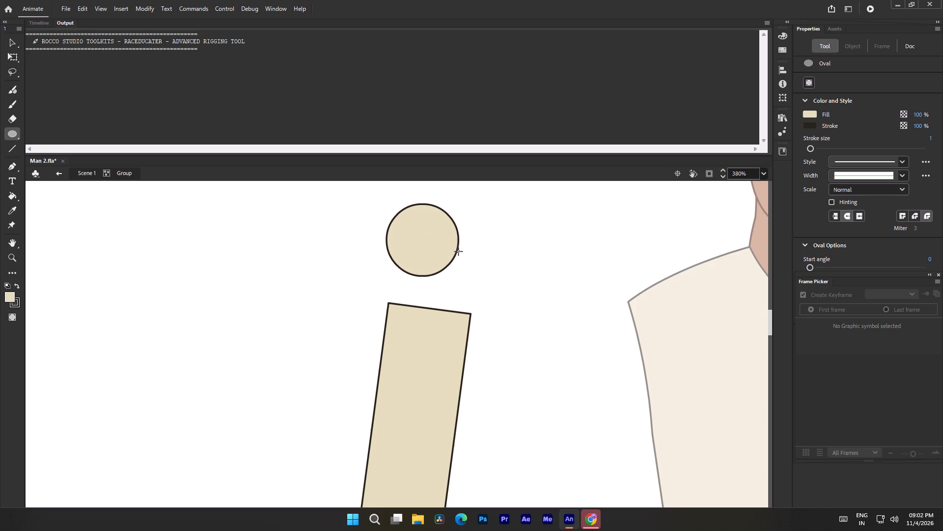
shift+drag(458, 251, 456, 251)
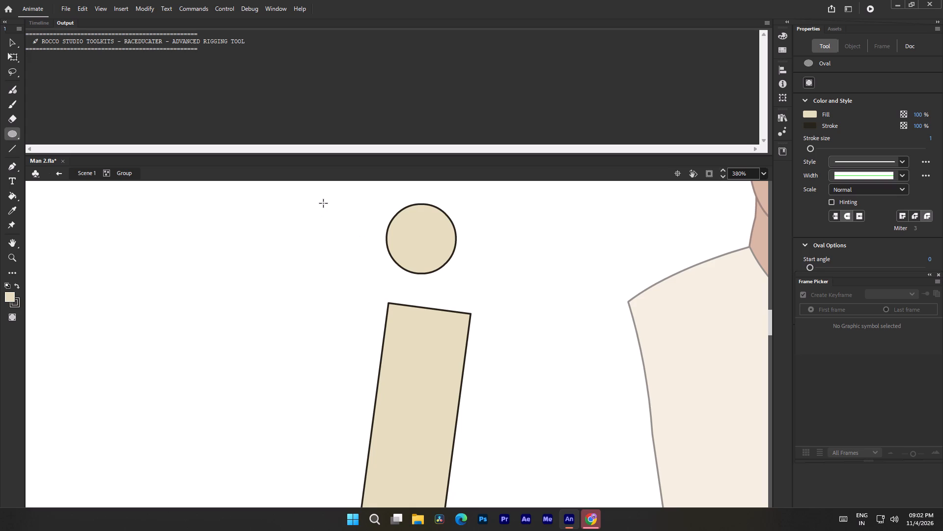
Group the new circle's fill and outline together.
key(v)
drag(359, 202, 467, 256)
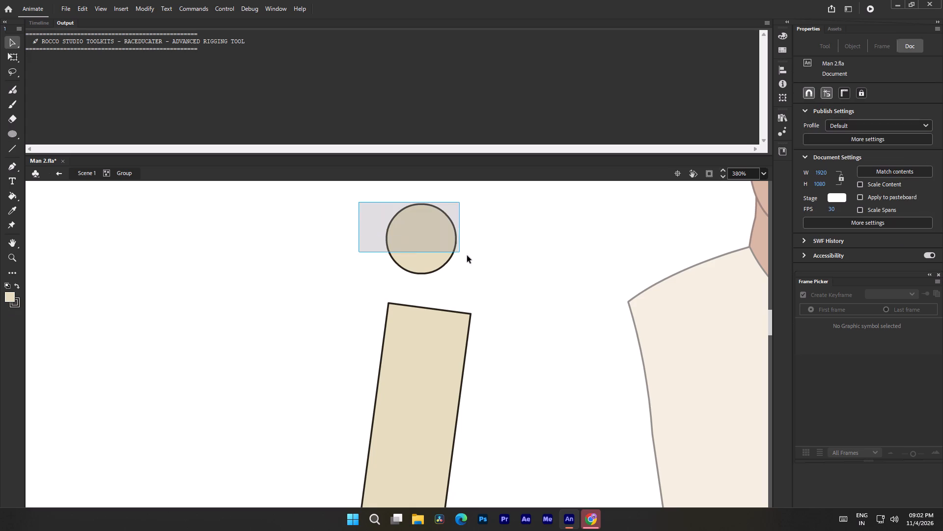
drag(467, 256, 502, 280)
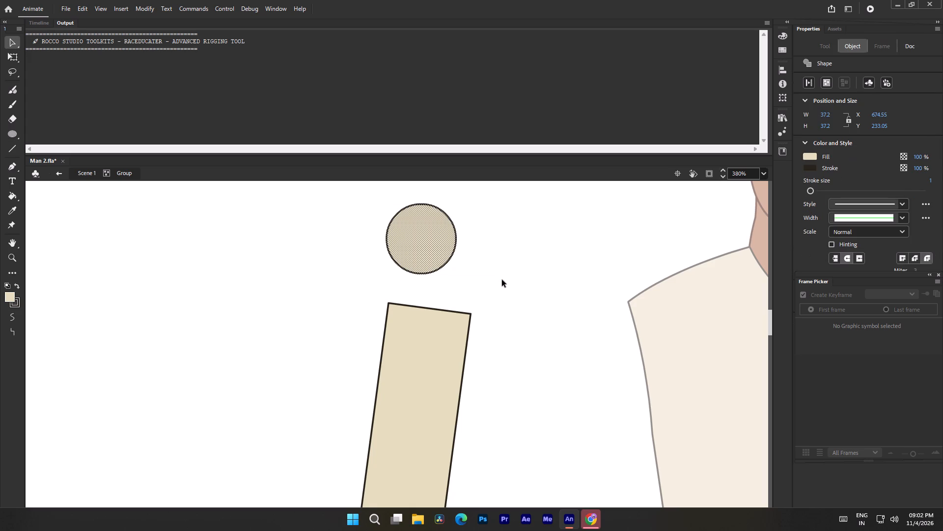
key(ctrl+g)
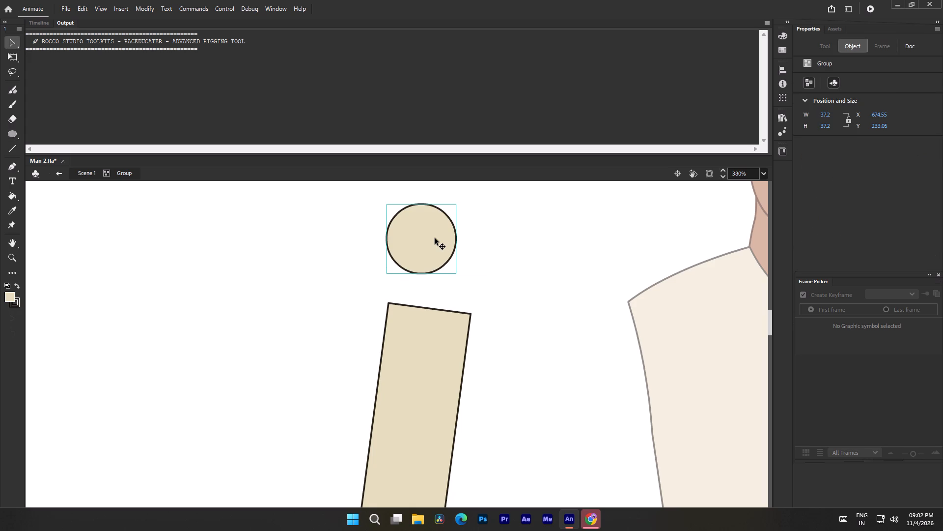
Move the circle group down so it is centred over the middle of the sleeve's top edge.
click(435, 238)
key(q)
drag(435, 243, 452, 287)
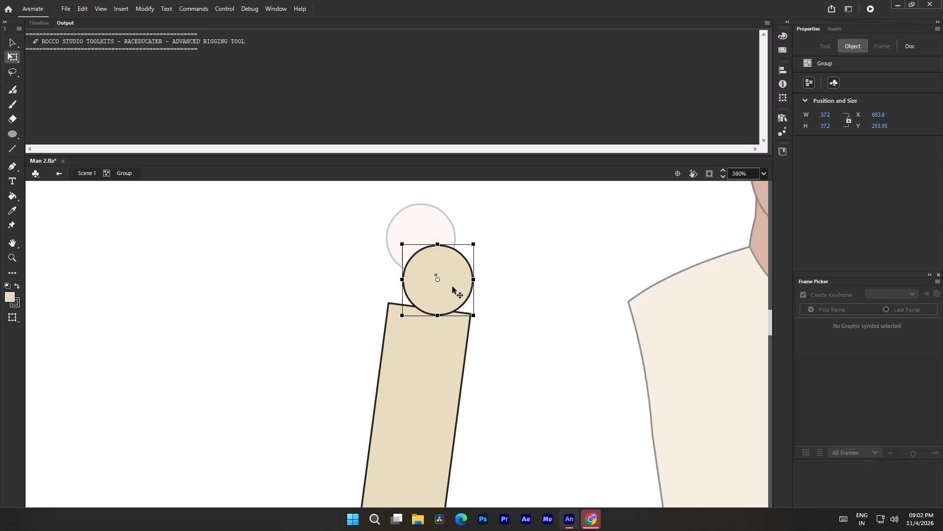
drag(452, 287, 445, 313)
ctrl+scroll(443, 311, up, 3)
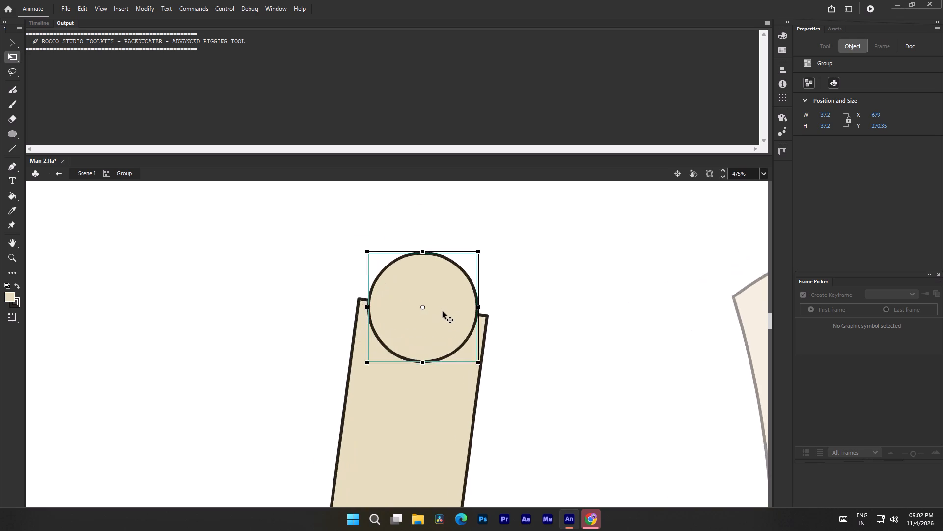
ctrl+scroll(443, 311, up, 2)
click(439, 297)
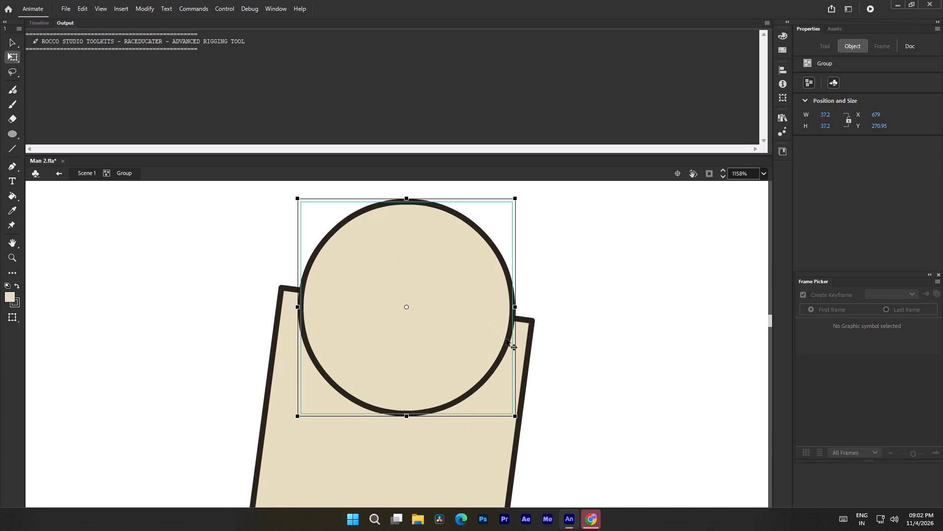
Scale the circle group about its centre to about 44 by 44, matching the sleeve's width.
shift+drag(517, 418, 522, 423)
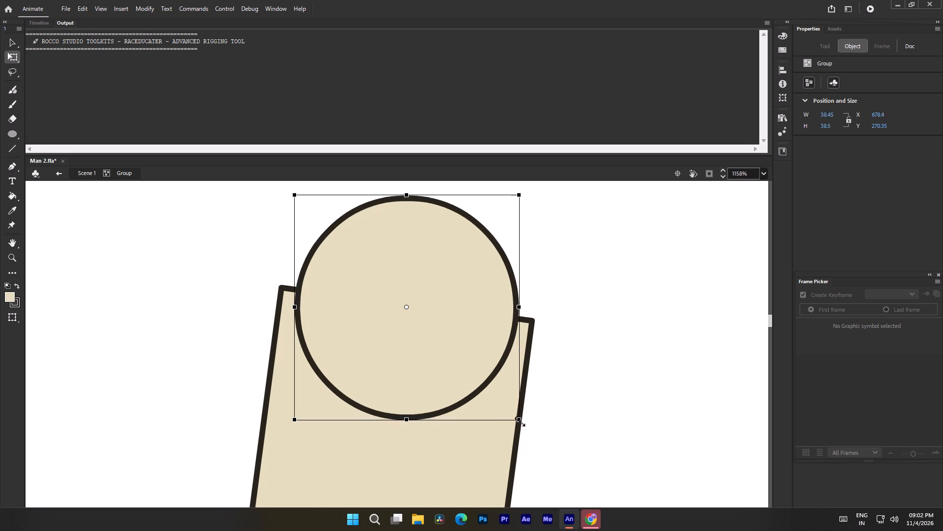
shift+drag(522, 423, 535, 454)
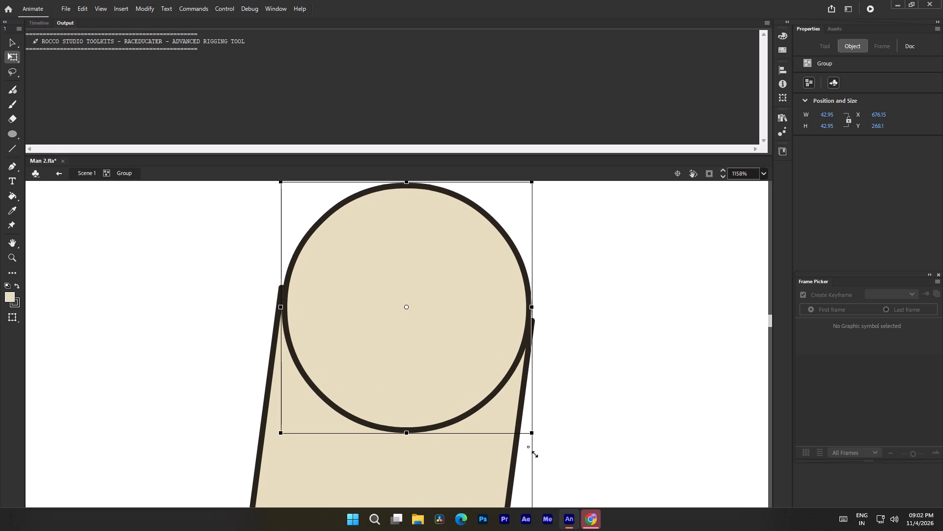
shift+drag(535, 454, 538, 459)
click(454, 361)
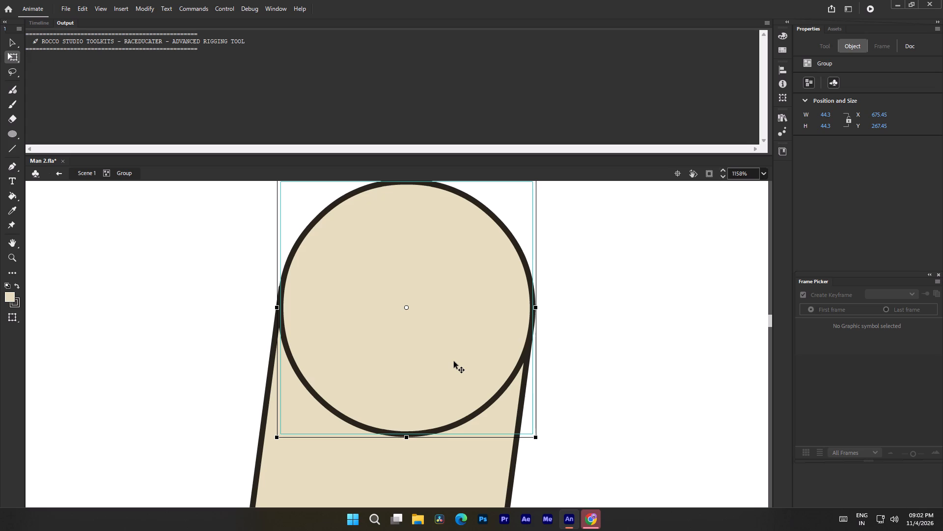
key(ctrl+Down)
key(ctrl+Down)
key(ctrl+Down)
click(601, 327)
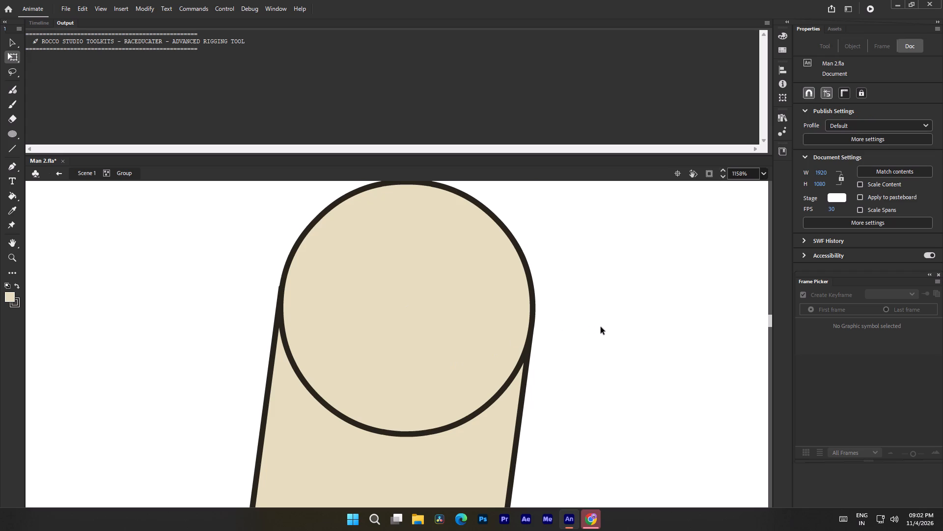
Delete the fill inside the circle group, keeping only its outline.
click(349, 348)
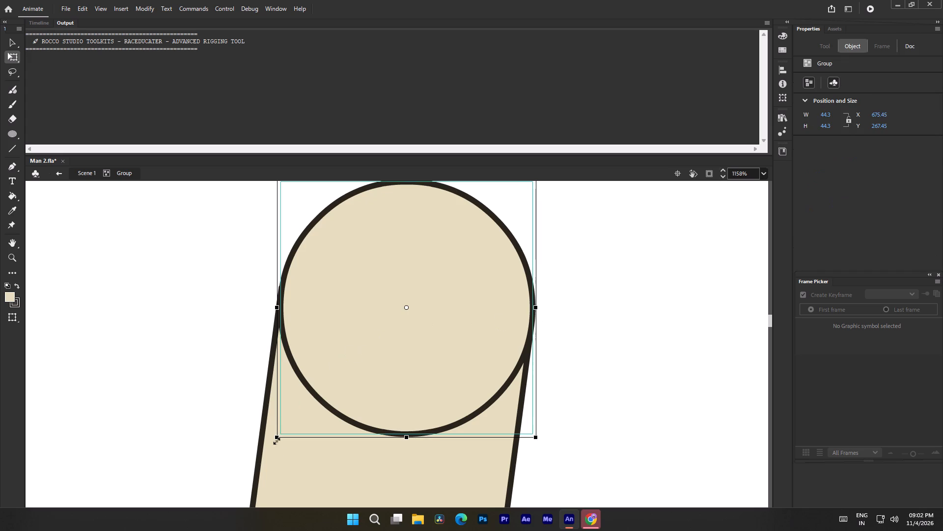
click(280, 457)
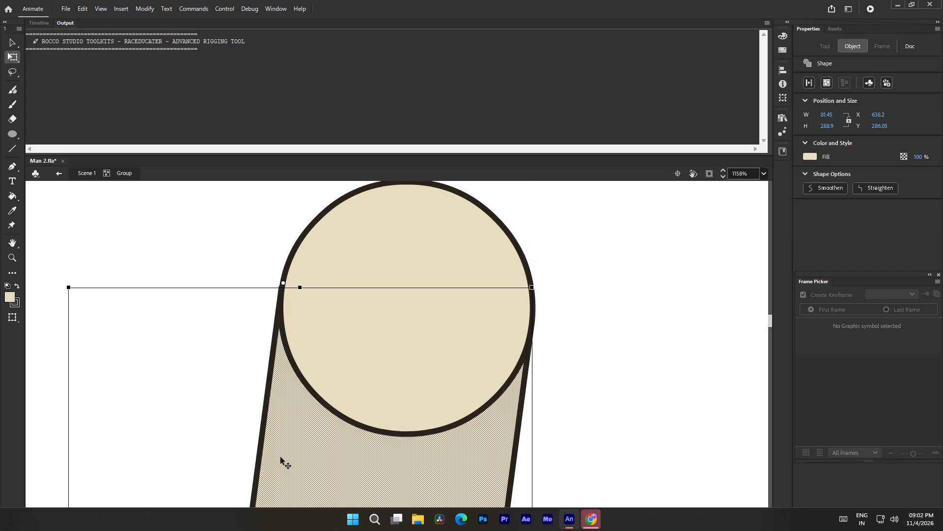
click(352, 363)
double_click(352, 363)
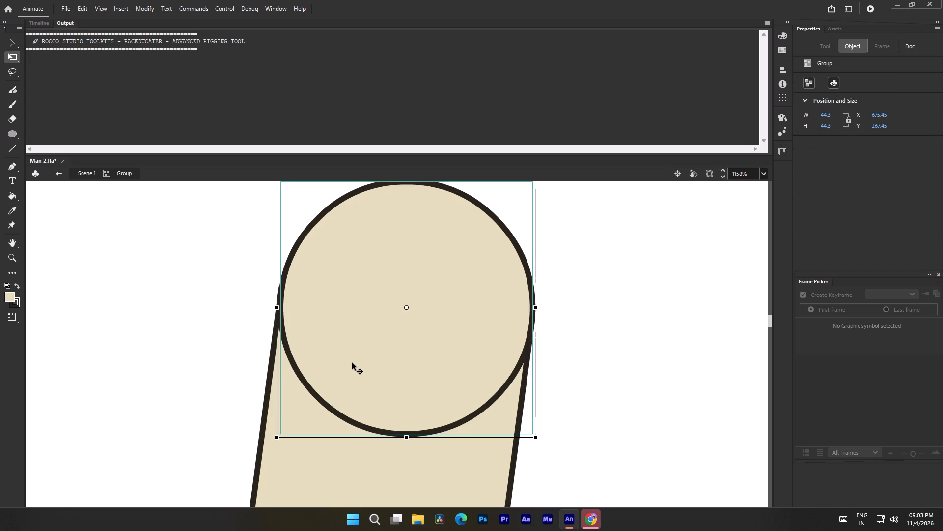
click(764, 352)
click(420, 361)
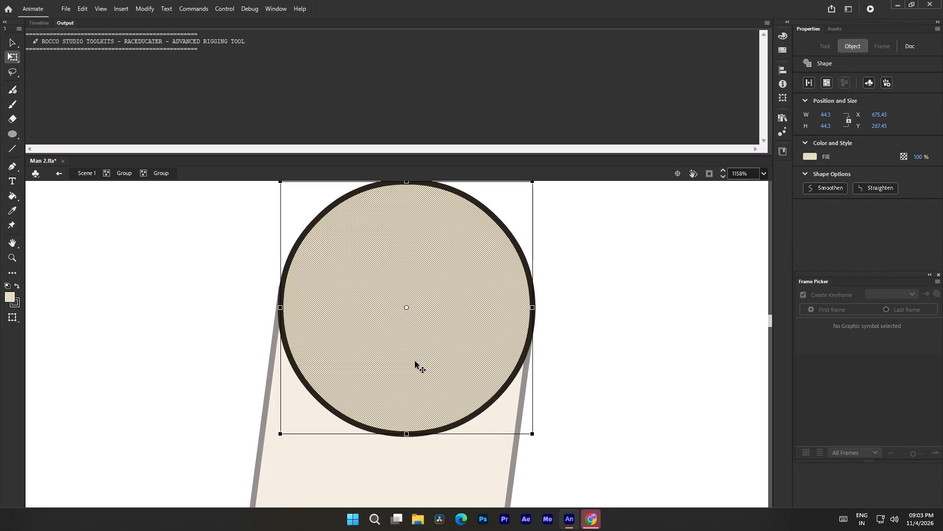
key(BackSpace)
click(595, 315)
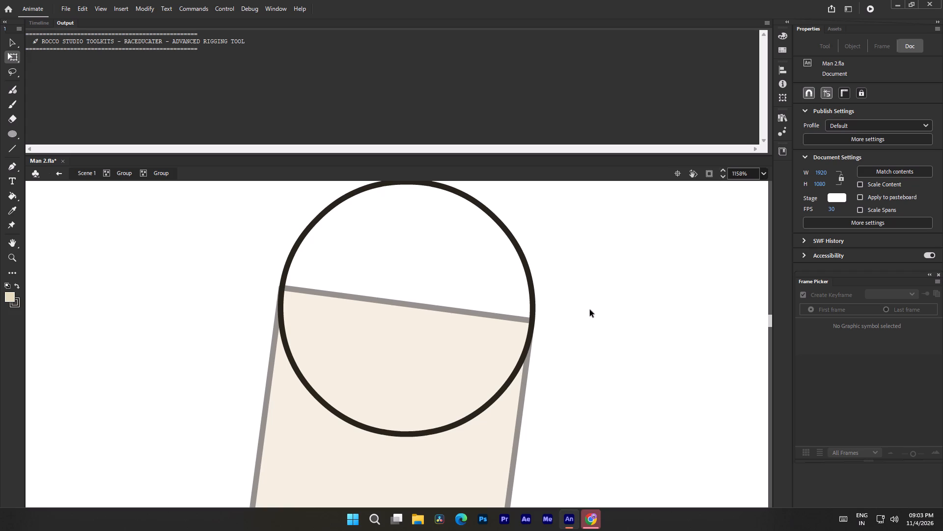
Nudge the circle outline up about 0.5 to Y 266.95, lining it up with the sleeve's top corners.
click(292, 249)
double_click(291, 257)
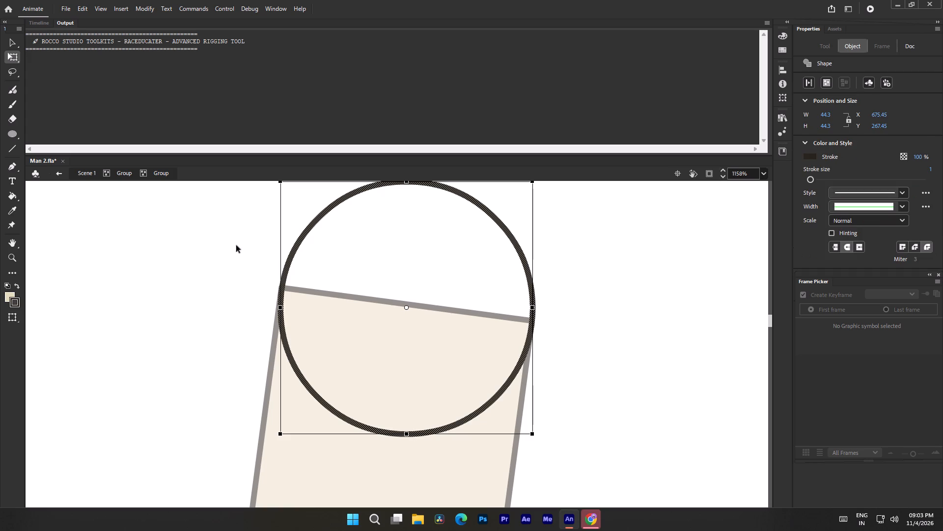
click(171, 261)
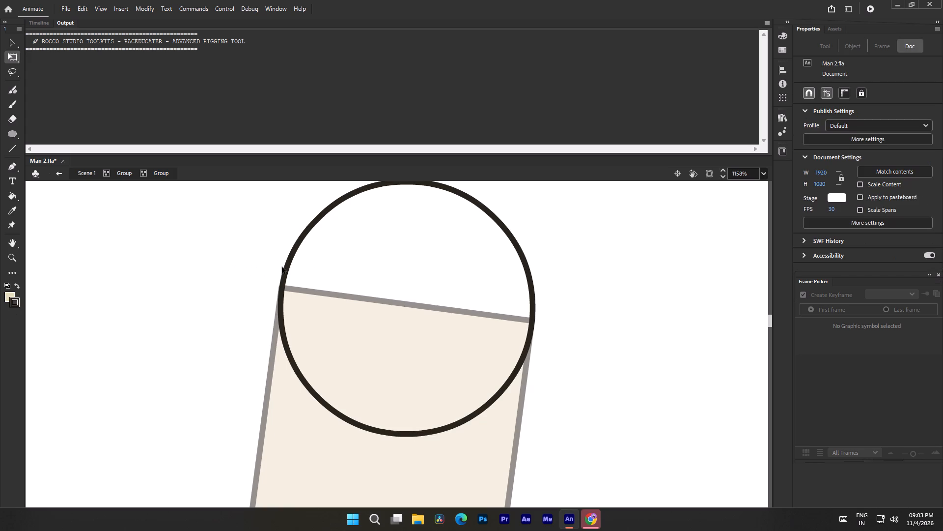
click(288, 270)
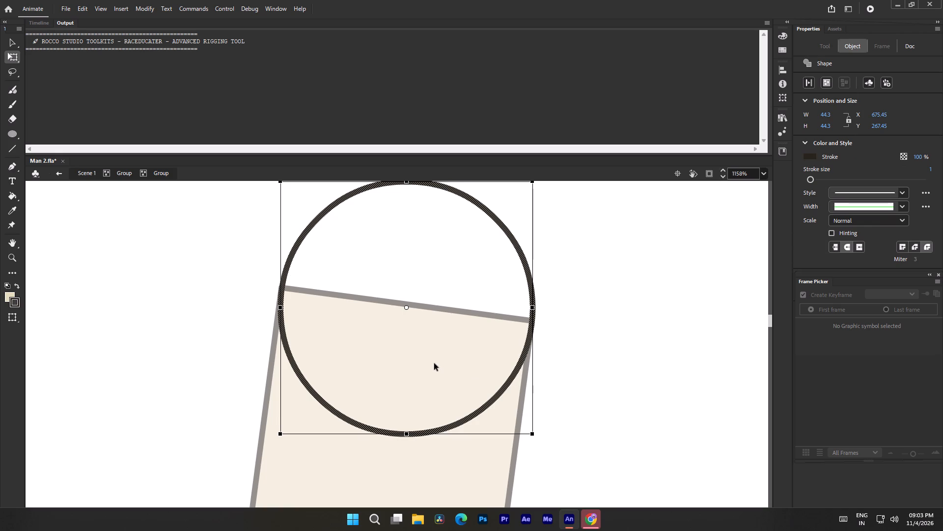
key(Up)
key(Up)
key(Up)
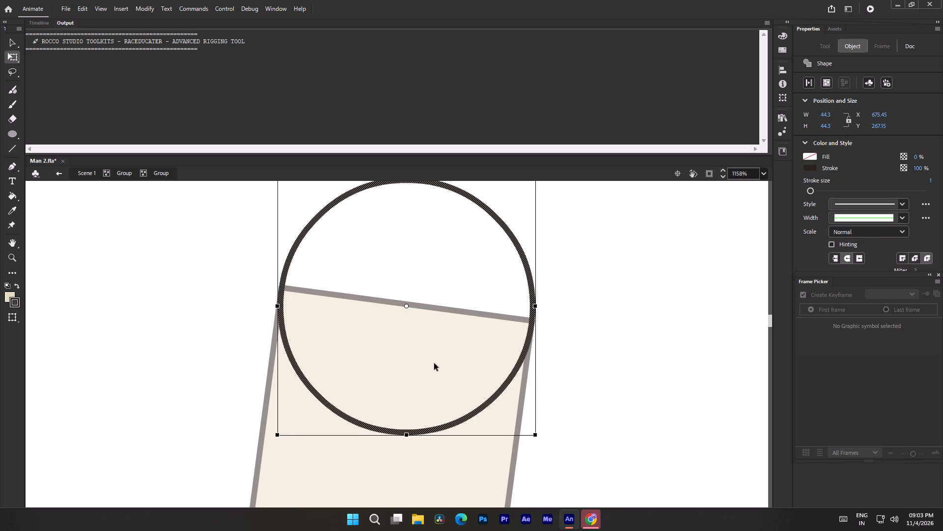
key(Up)
key(Up)
key(Up)
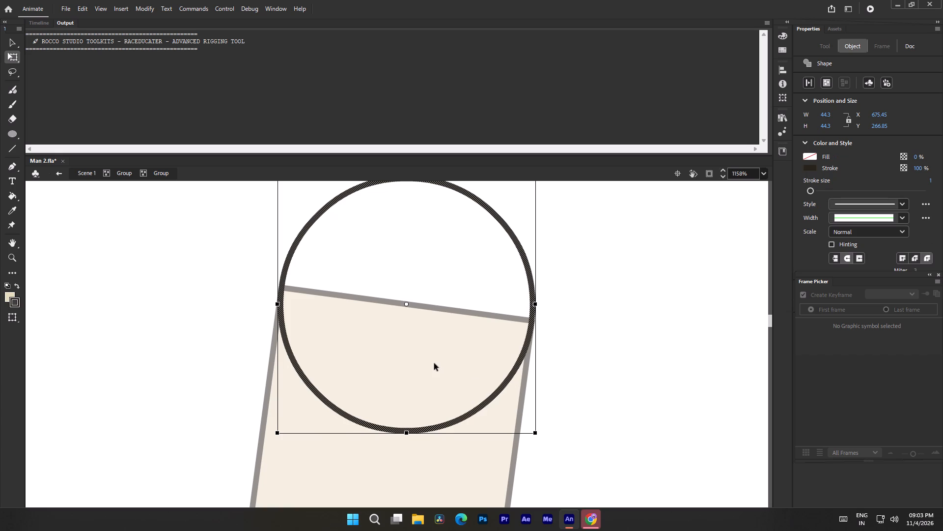
key(Down)
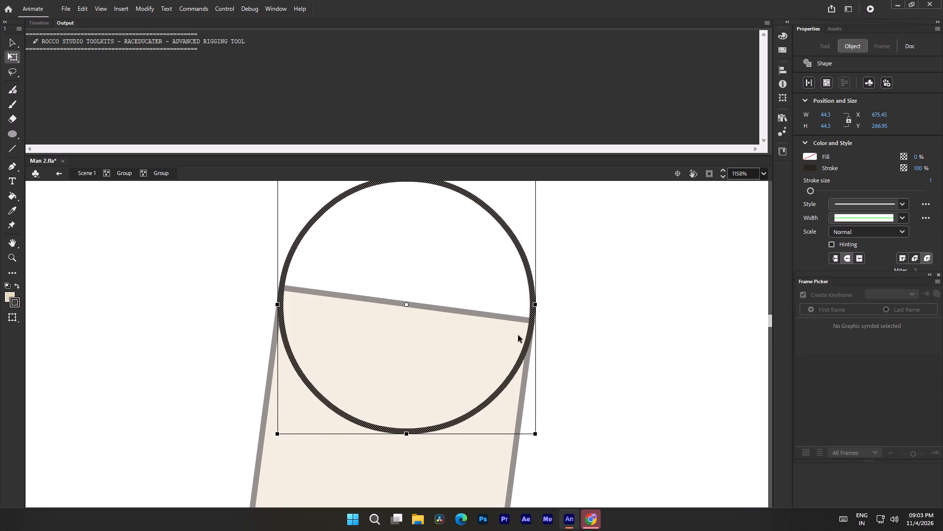
click(571, 347)
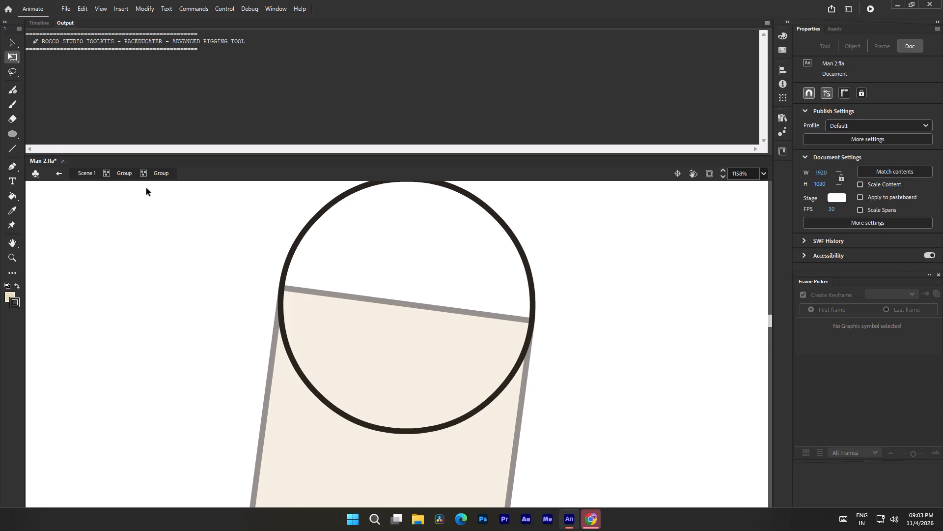
Cut the circle outline group out of the sleeve group and paste it in place in Scene 1.
click(129, 174)
click(613, 297)
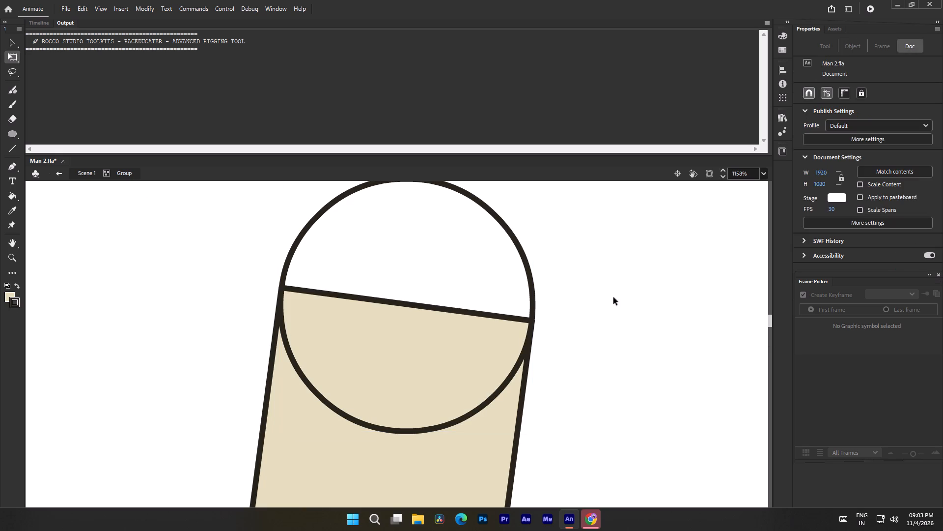
click(304, 235)
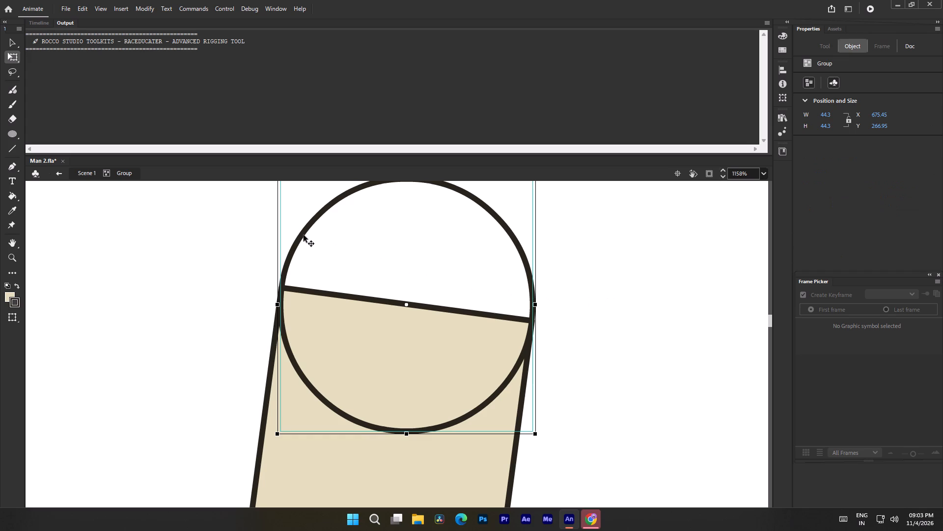
key(ctrl+x)
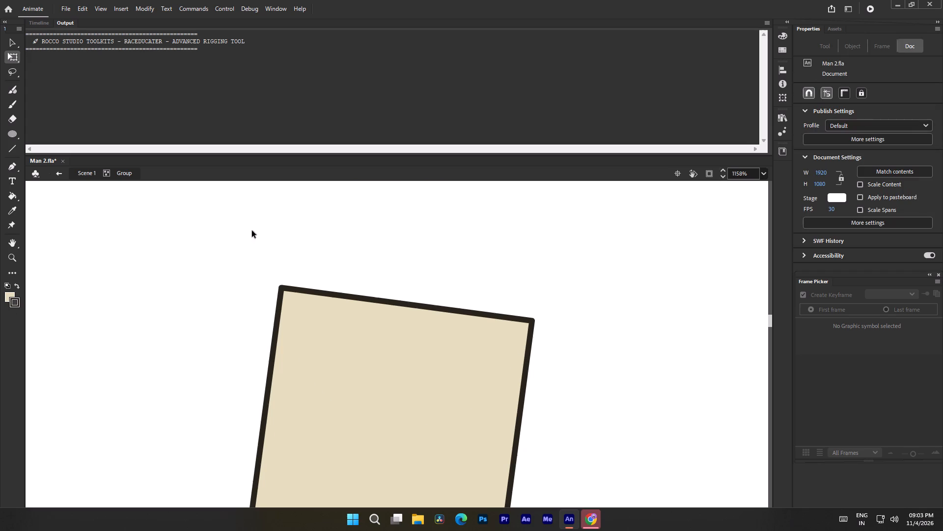
click(83, 177)
click(342, 249)
key(ctrl+v)
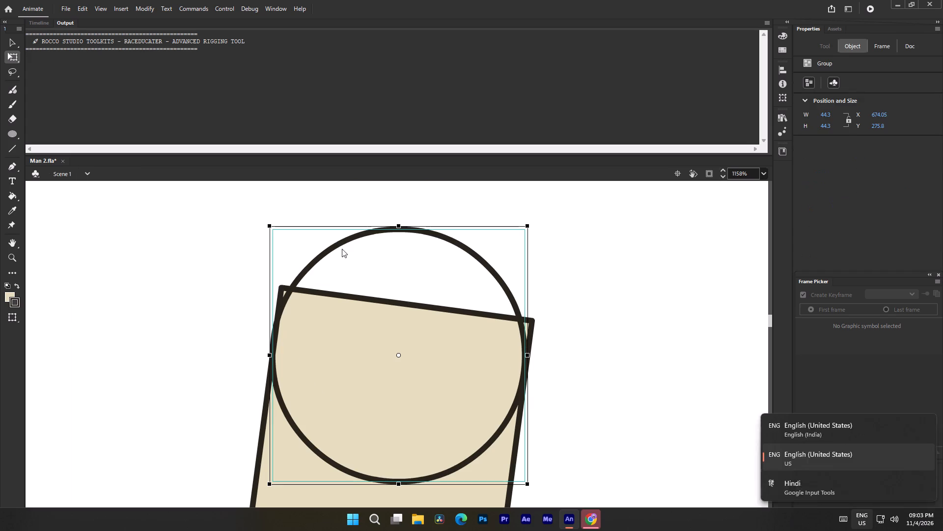
key(ctrl+z)
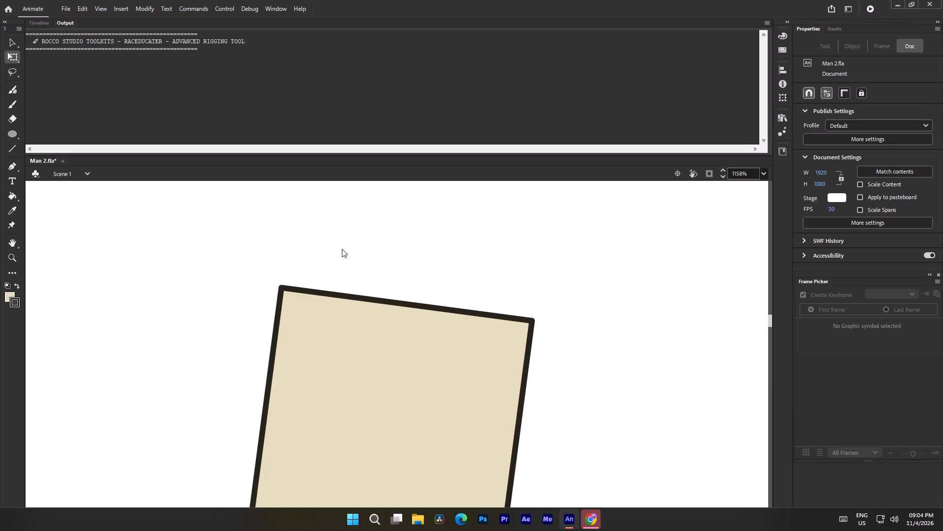
key(ctrl+shift+v)
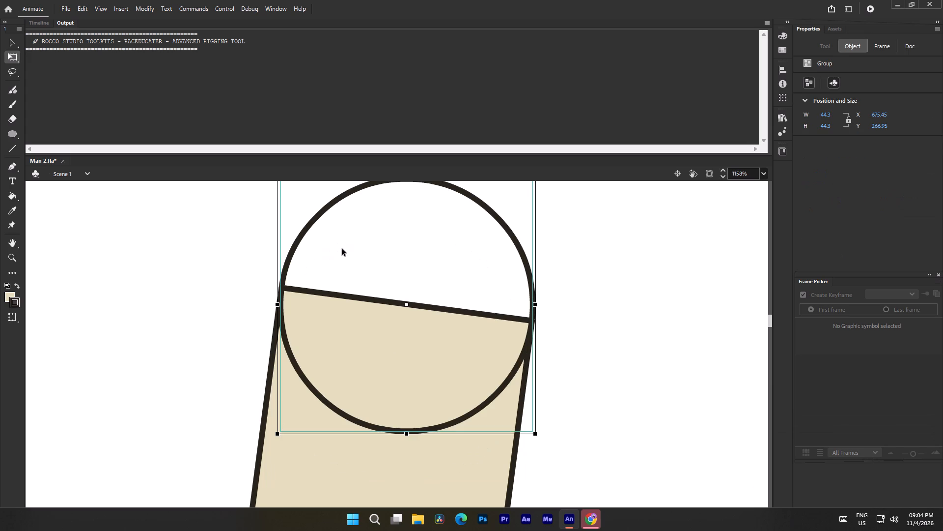
click(575, 275)
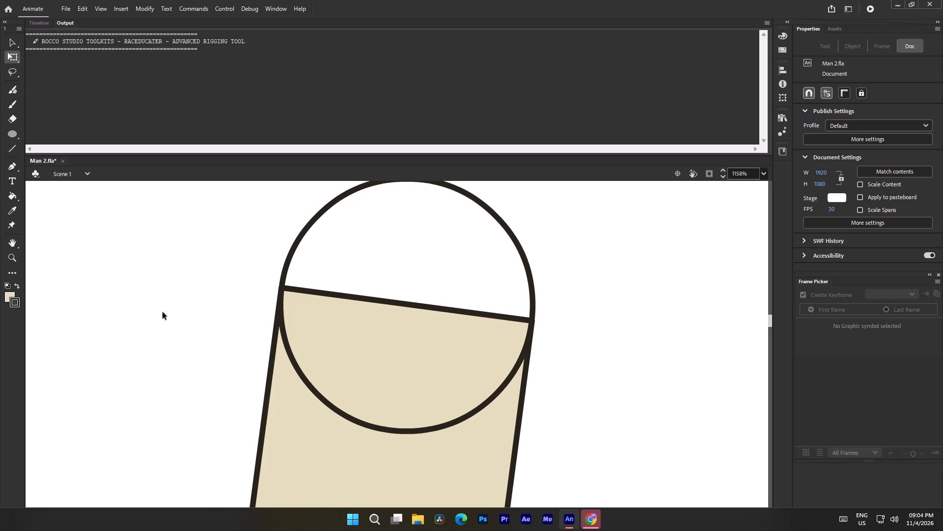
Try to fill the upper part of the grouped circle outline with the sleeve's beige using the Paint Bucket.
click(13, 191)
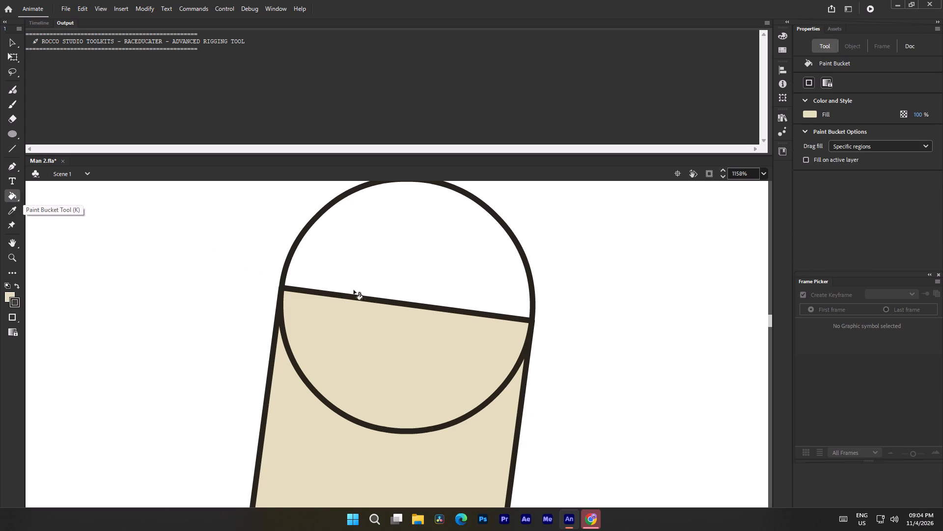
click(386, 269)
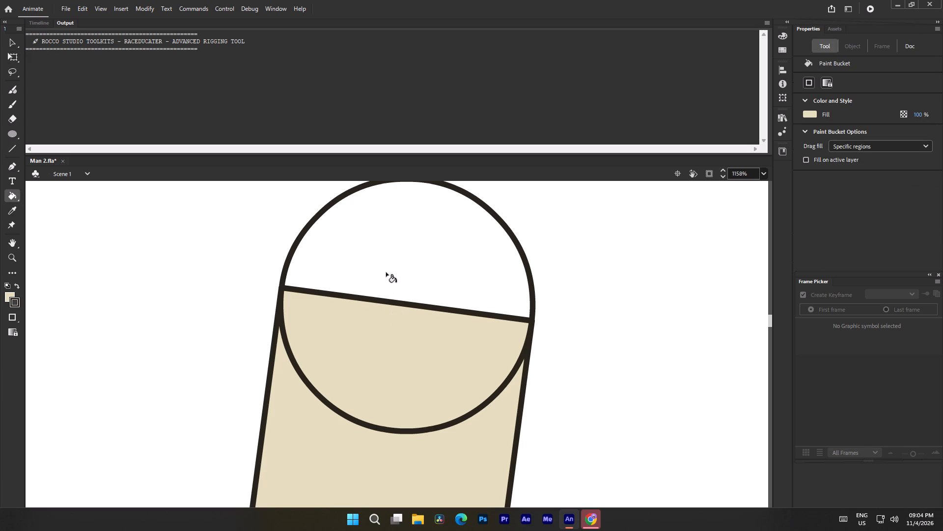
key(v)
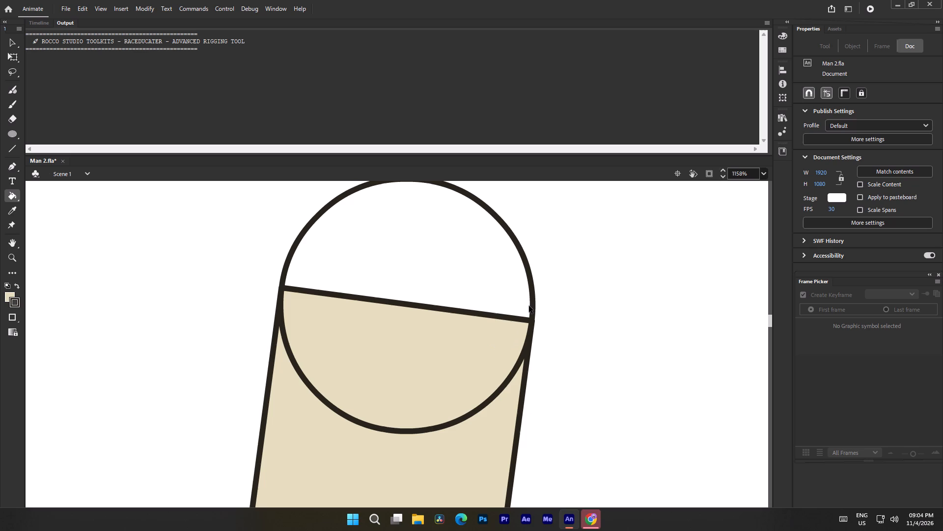
Break the circle outline group apart into a plain shape in Scene 1.
click(529, 305)
double_click(531, 294)
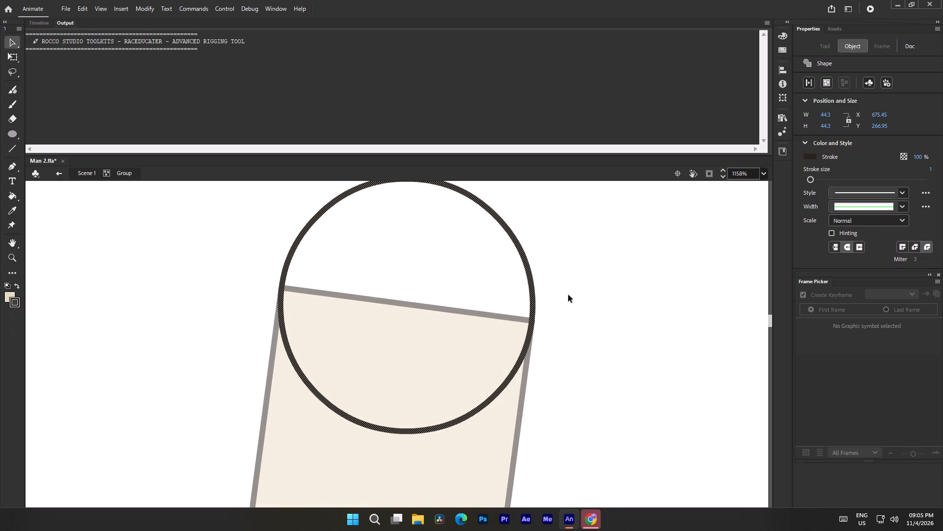
click(88, 173)
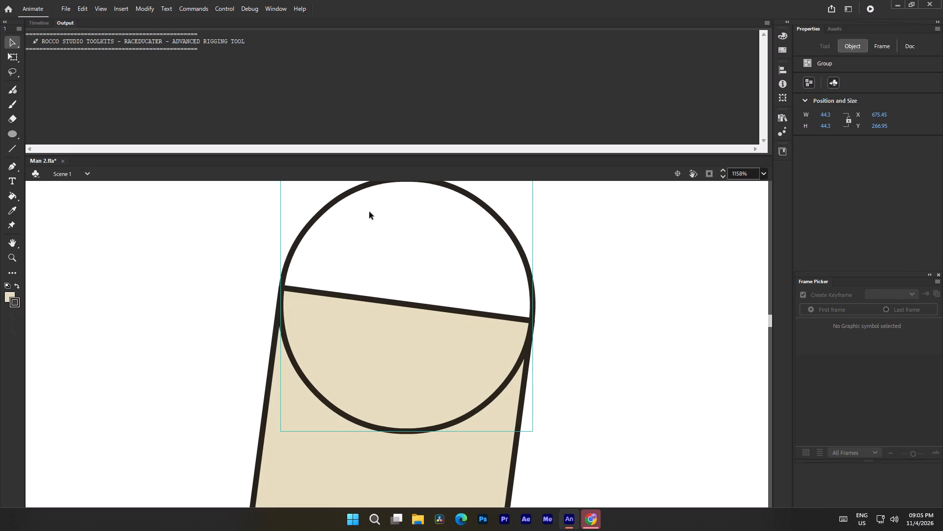
click(326, 207)
key(q)
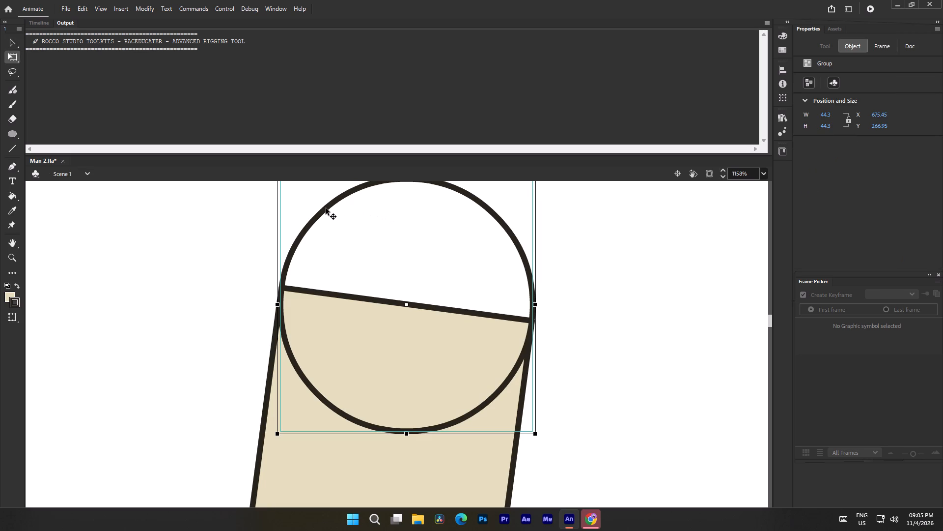
key(ctrl+b)
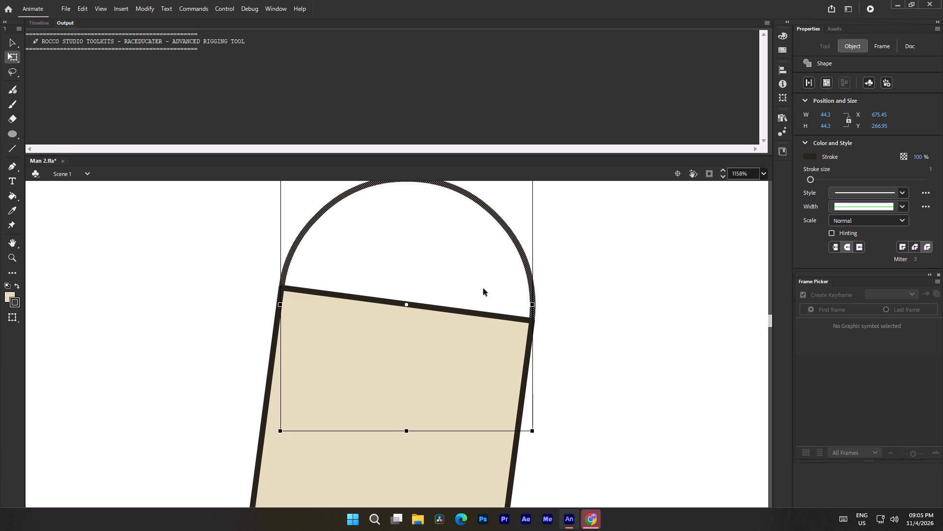
Fill the circle outline above the sleeve's top edge with the sleeve's beige using the Paint Bucket.
click(7, 194)
click(399, 249)
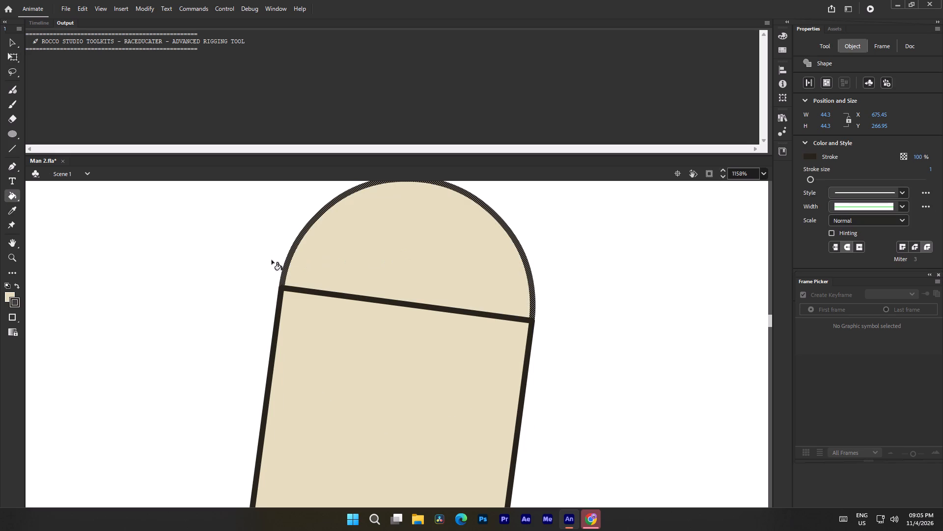
Examine the round cap's fill and outline as selections and check which layer holds them.
key(v)
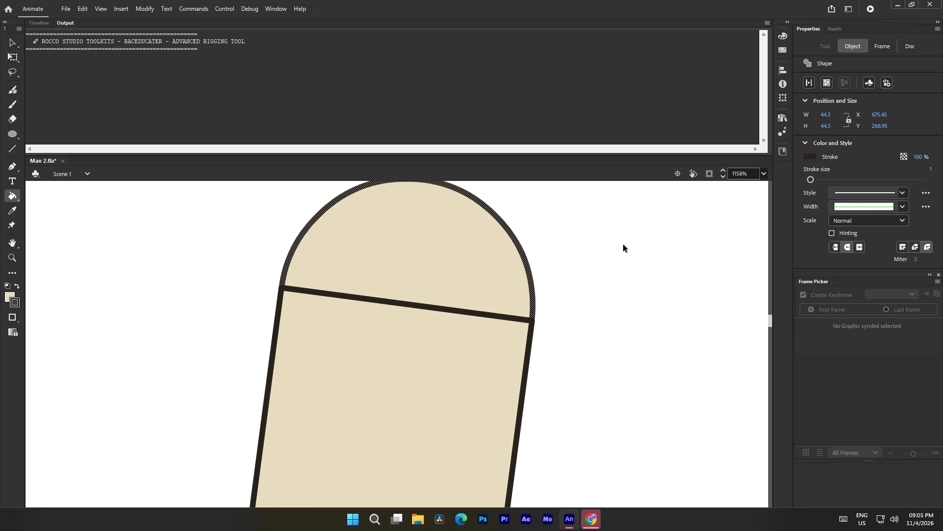
click(623, 245)
double_click(410, 250)
double_click(410, 250)
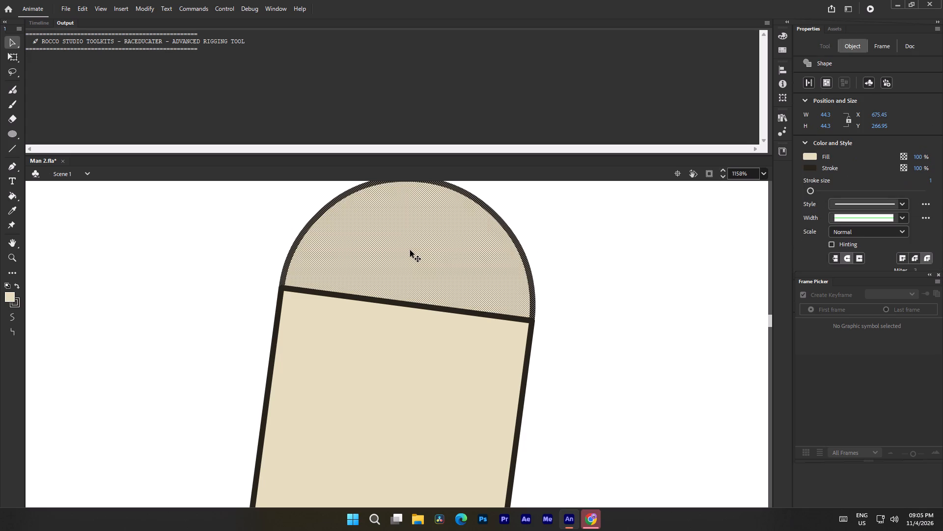
double_click(410, 250)
click(583, 254)
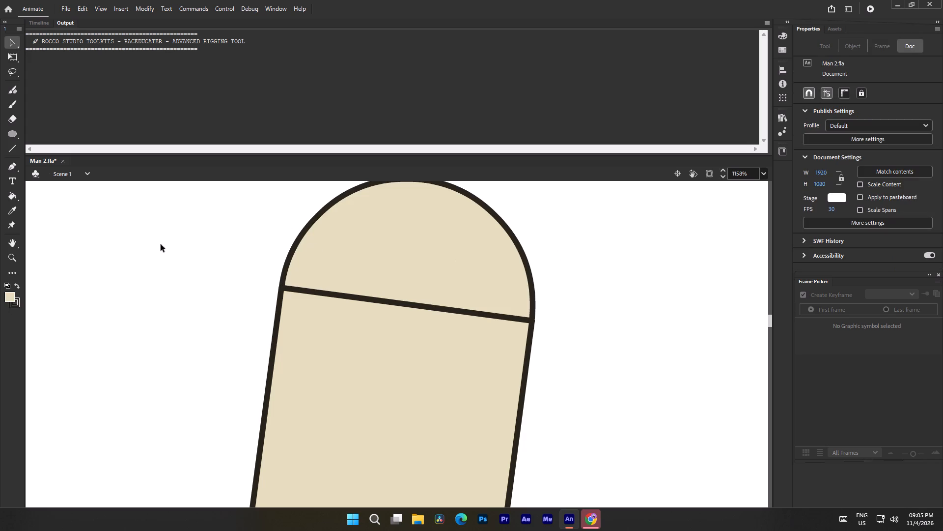
triple_click(384, 246)
click(384, 246)
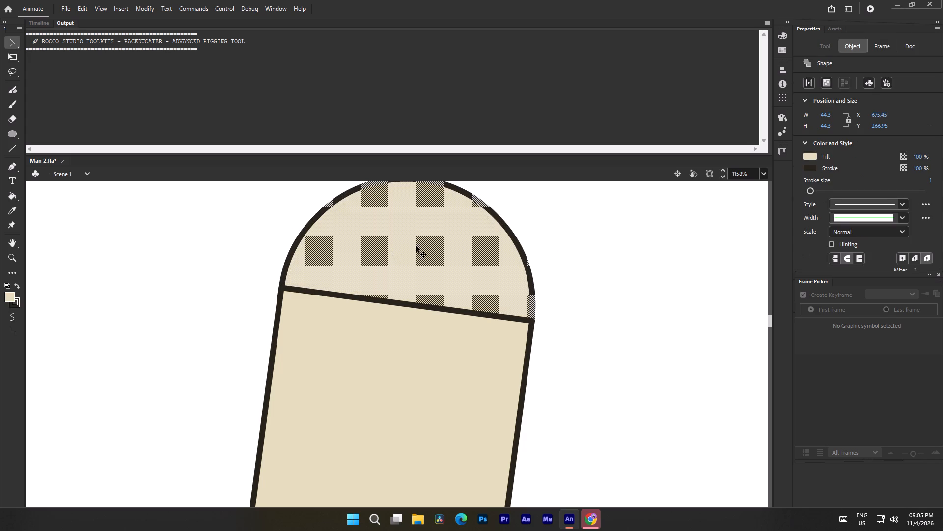
click(594, 249)
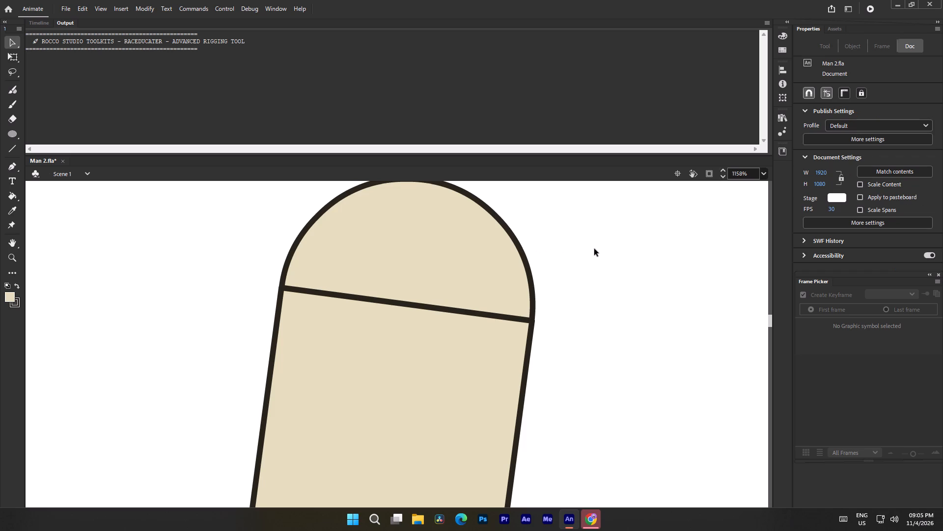
click(378, 270)
click(552, 262)
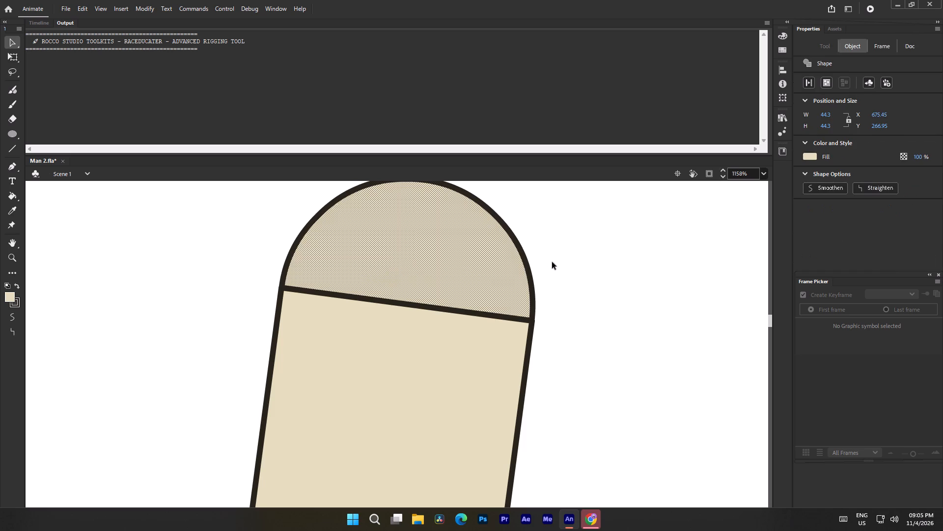
click(410, 251)
click(35, 25)
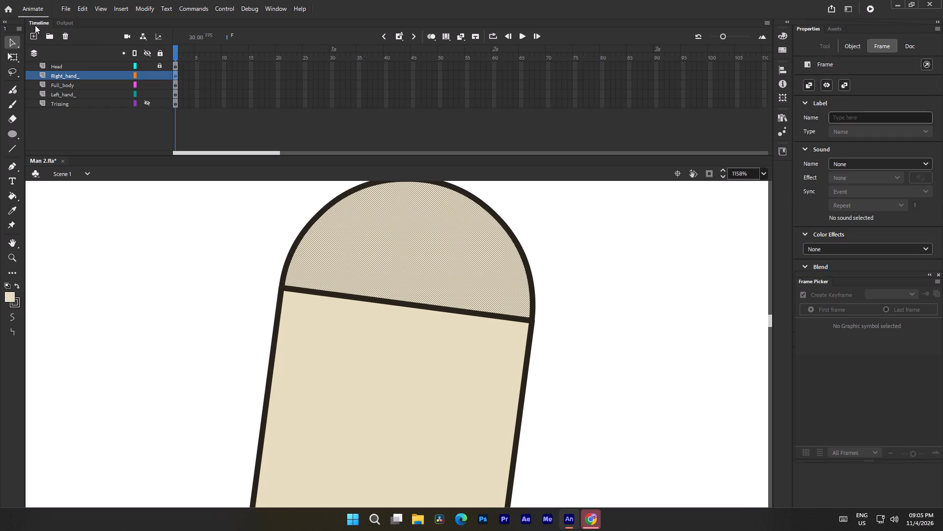
click(596, 259)
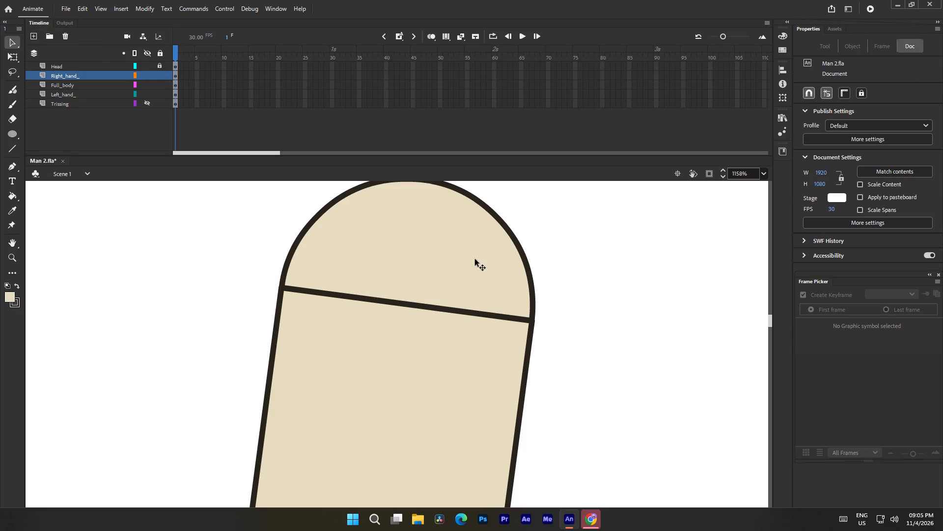
double_click(295, 249)
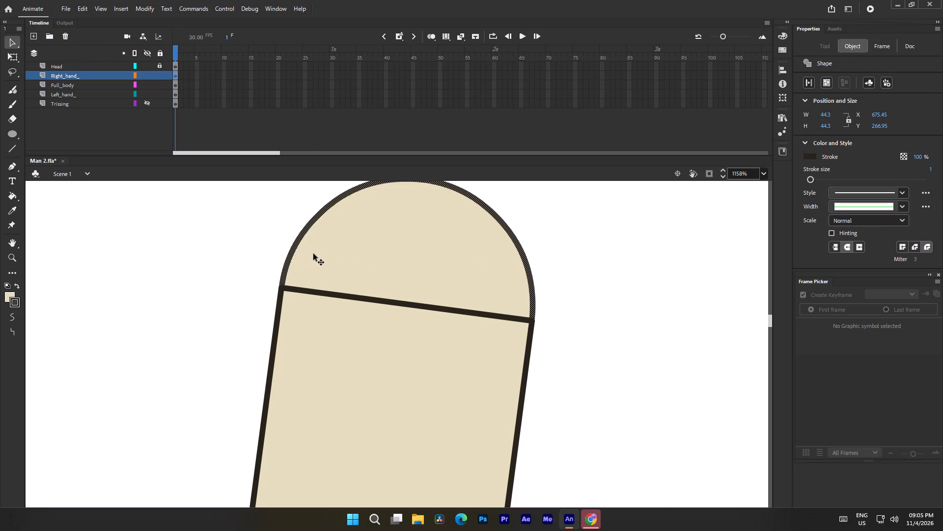
shift+double_click(316, 254)
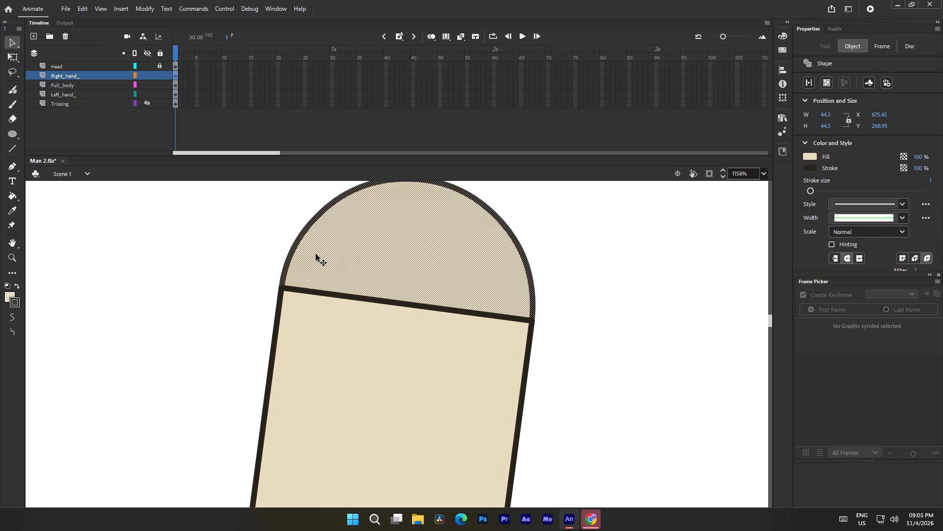
key(q)
click(588, 263)
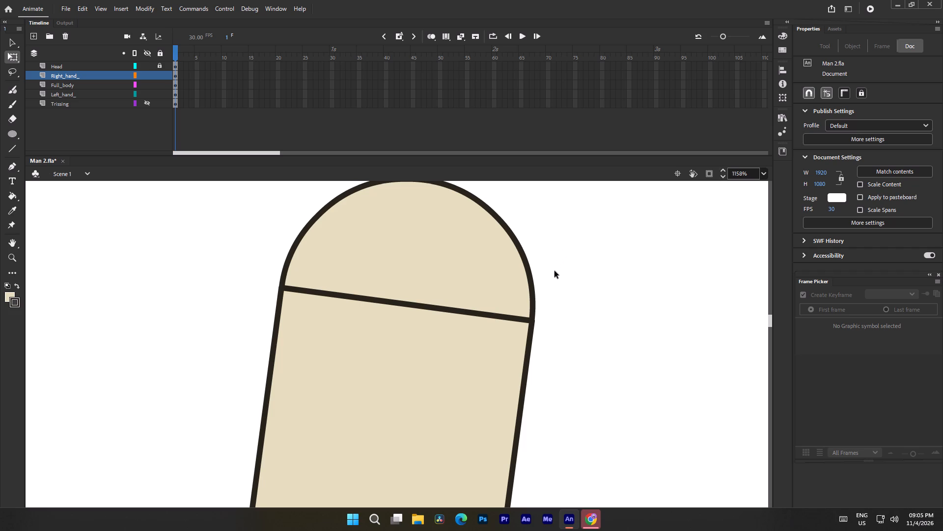
Group the circle's fill and outline and send the group backward behind the sleeve.
ctrl+scroll(442, 287, down, 2)
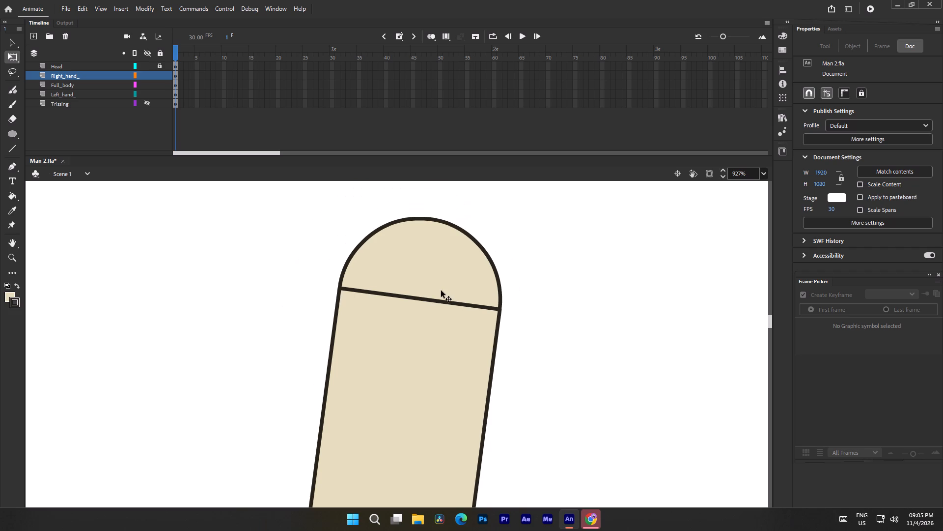
click(447, 284)
double_click(447, 284)
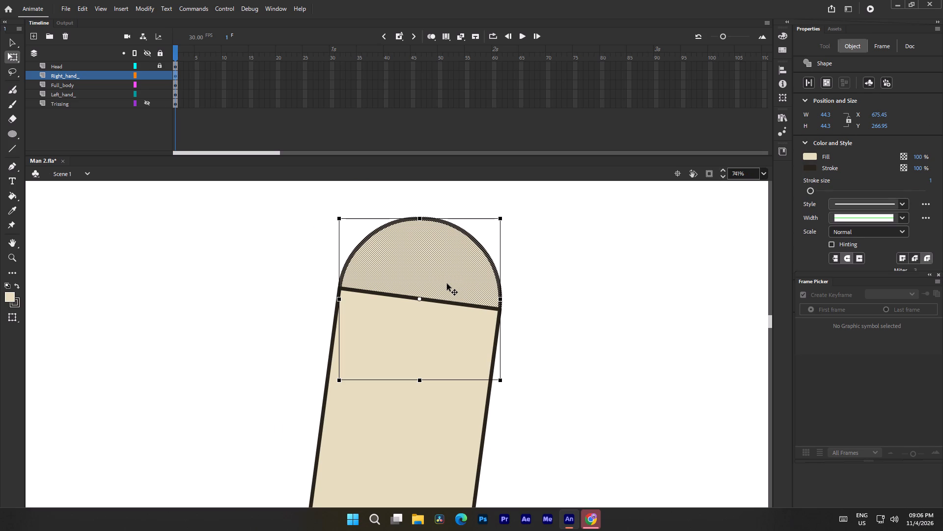
key(ctrl+g)
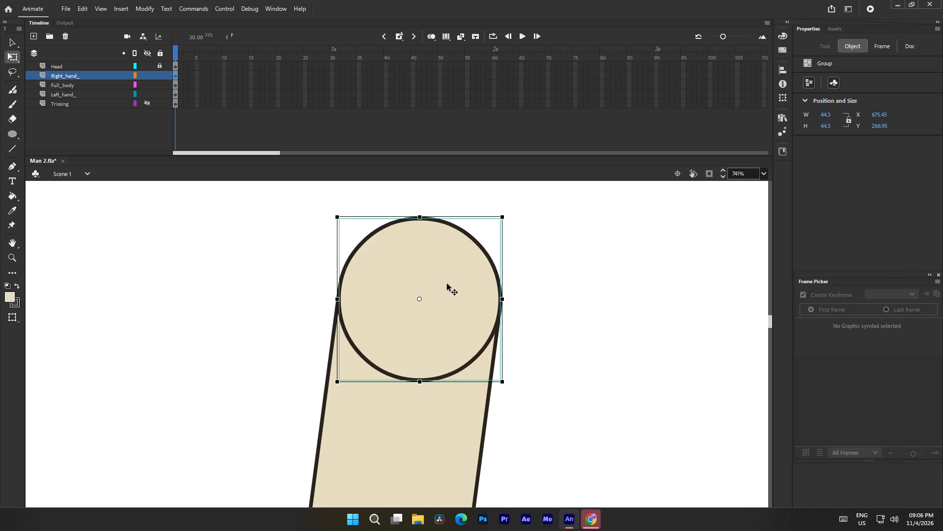
key(ctrl+Down)
click(556, 285)
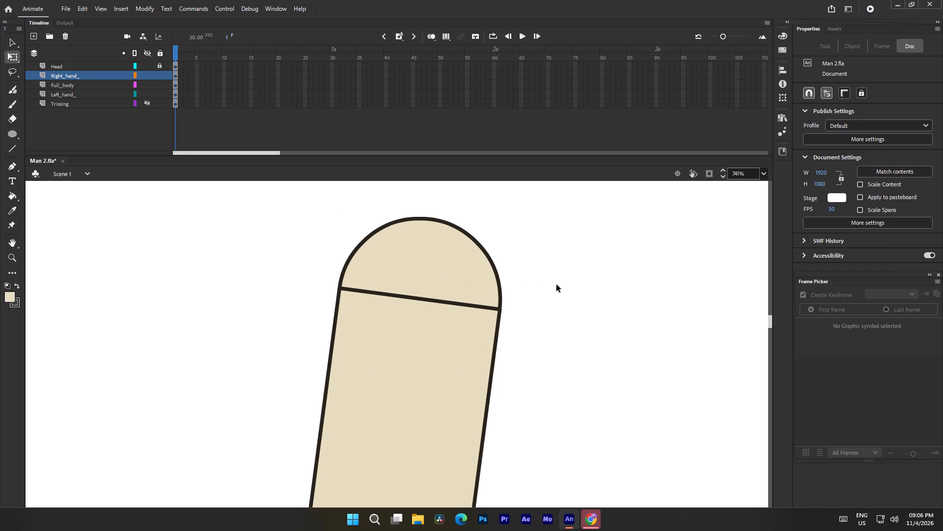
click(566, 295)
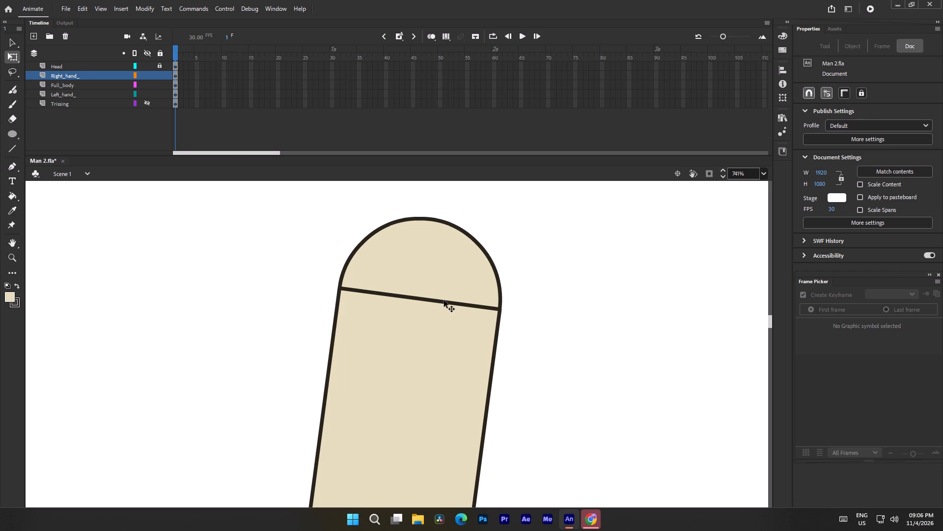
Delete the slanted top edge line inside the sleeve group and return to Scene 1.
double_click(443, 303)
click(443, 303)
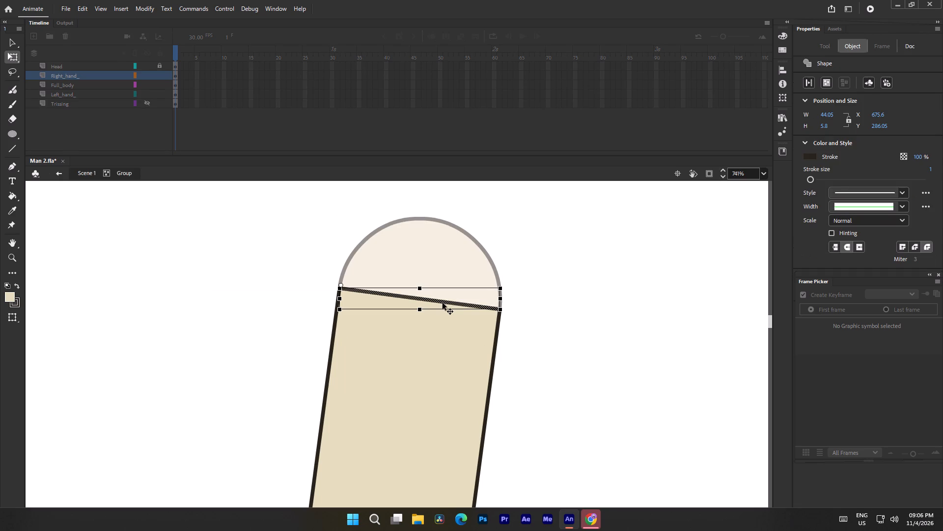
key(BackSpace)
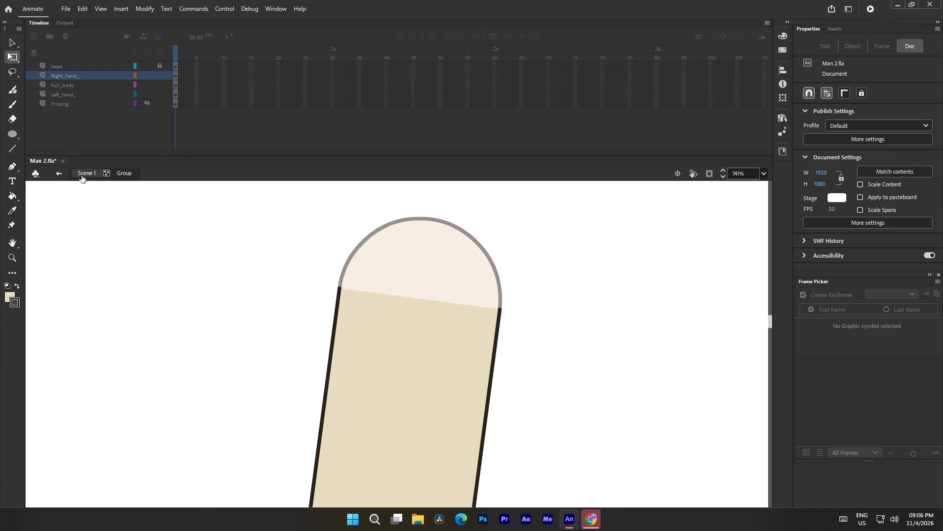
click(82, 176)
click(607, 258)
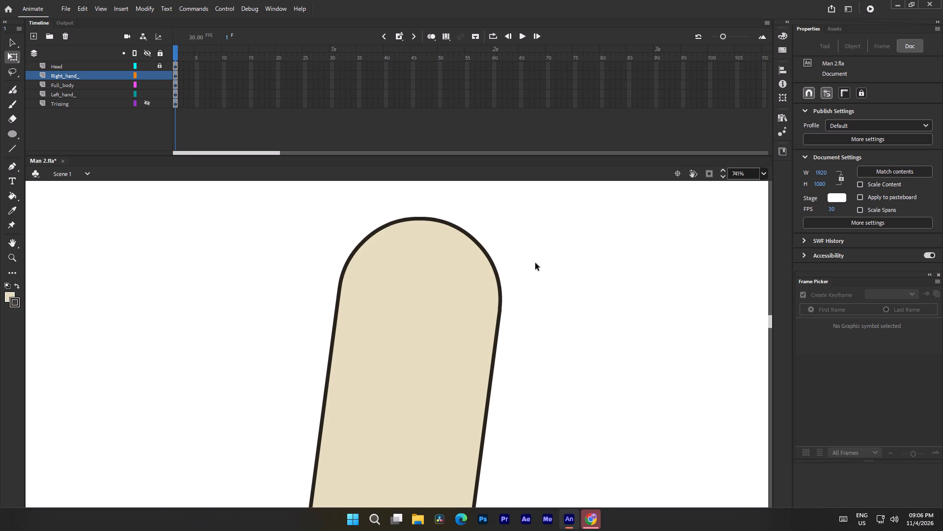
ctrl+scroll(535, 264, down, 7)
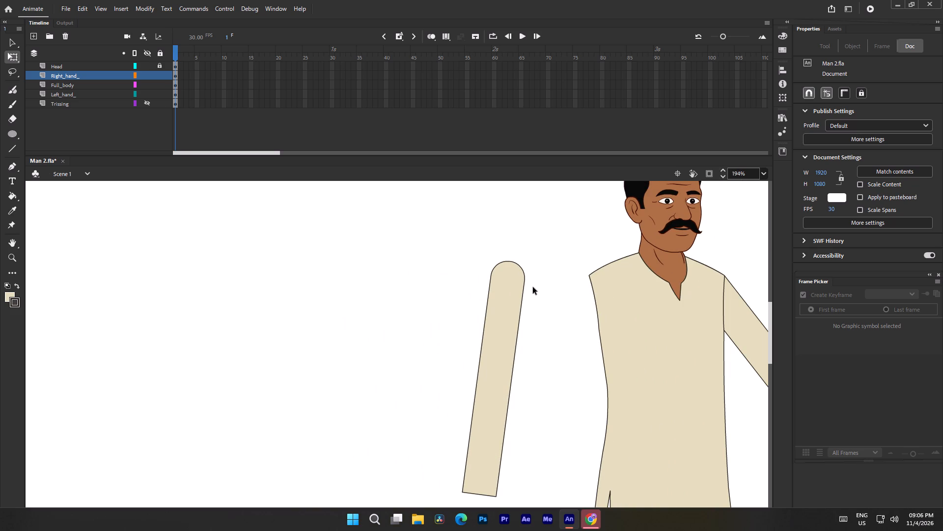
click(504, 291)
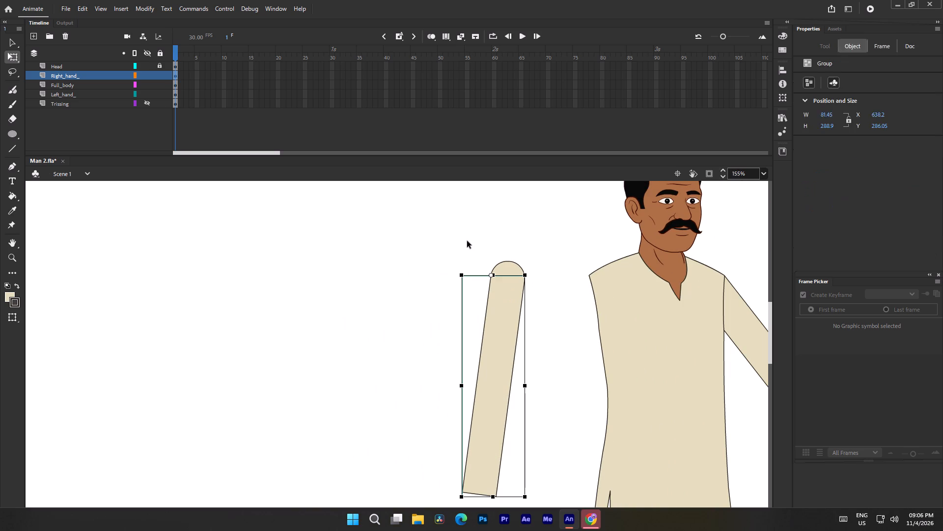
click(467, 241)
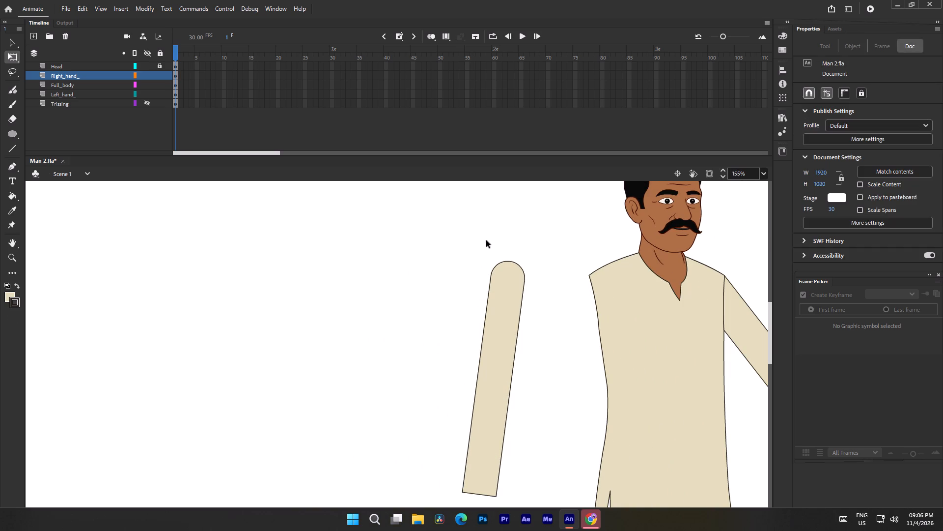
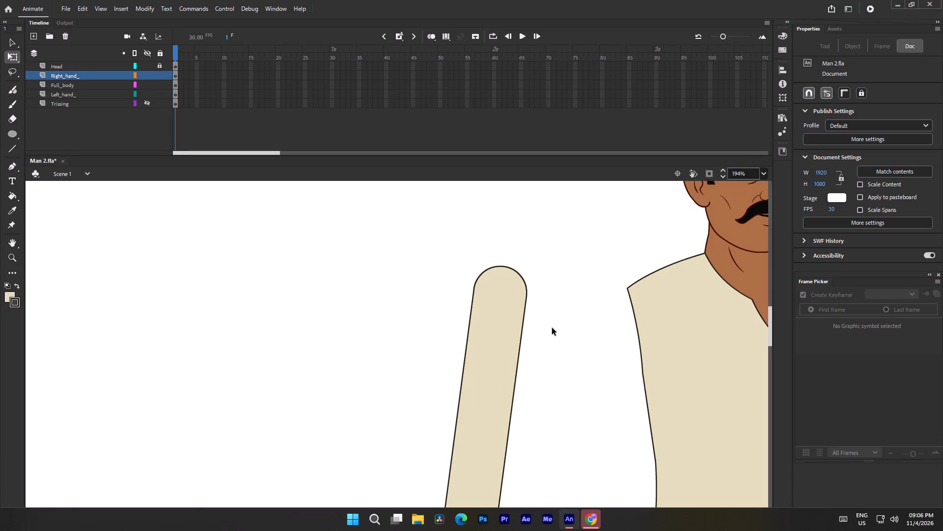
Select the detached sleeve and its round cap together and move them against the body's right shoulder, to about X 764, Y 277.
click(503, 279)
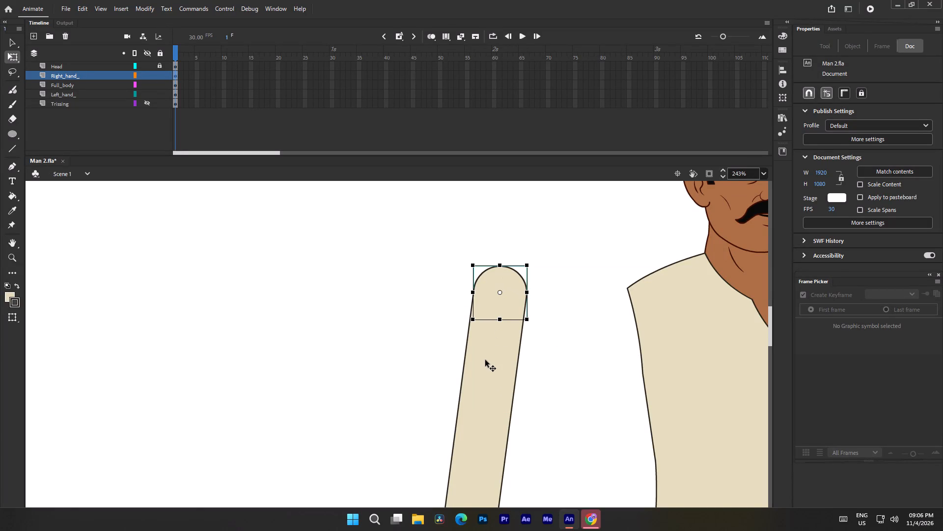
click(485, 360)
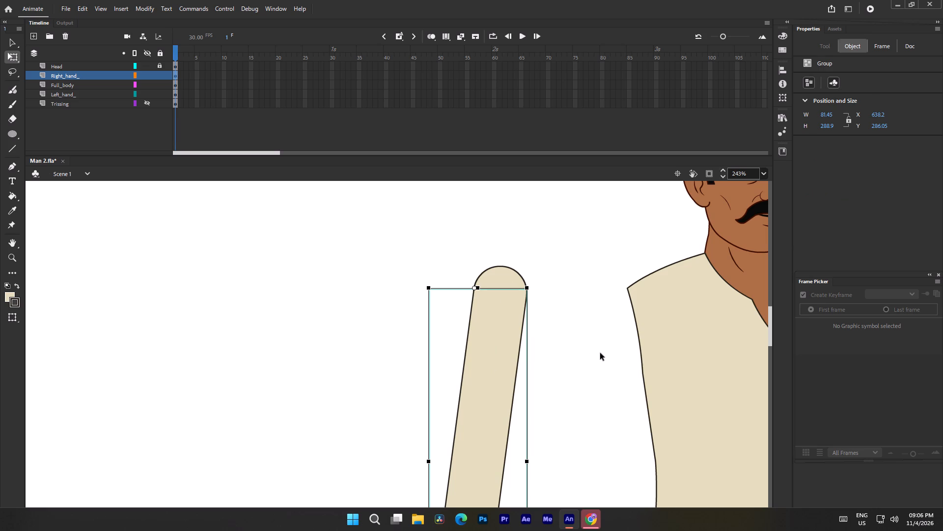
click(600, 353)
ctrl+scroll(530, 350, down, 3)
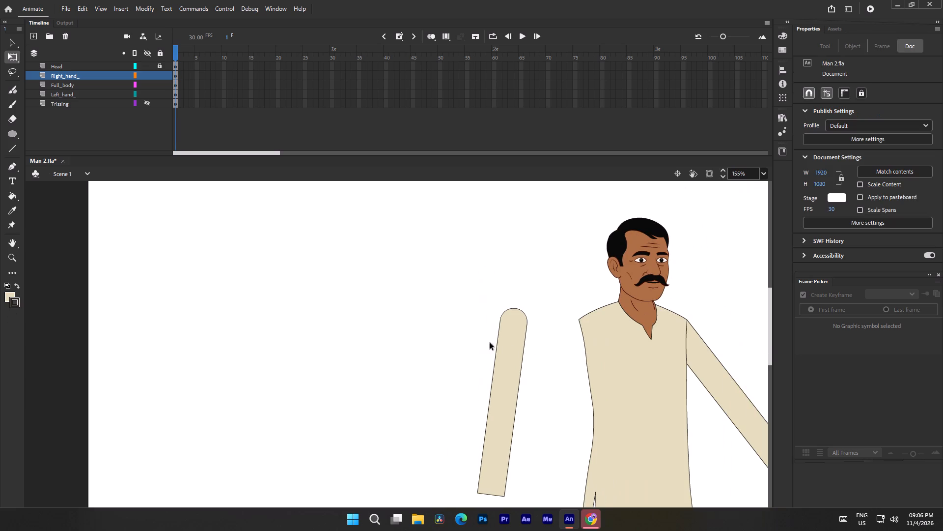
drag(451, 283, 562, 446)
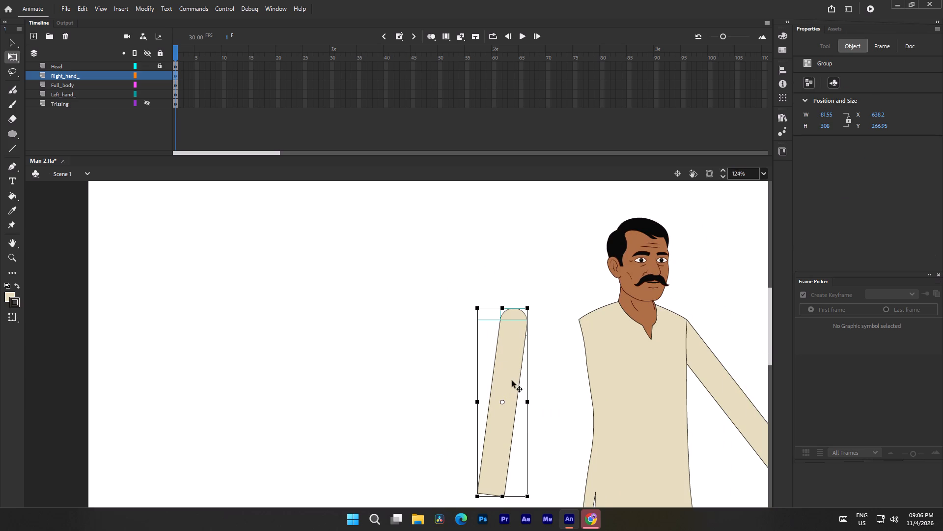
drag(509, 381, 581, 389)
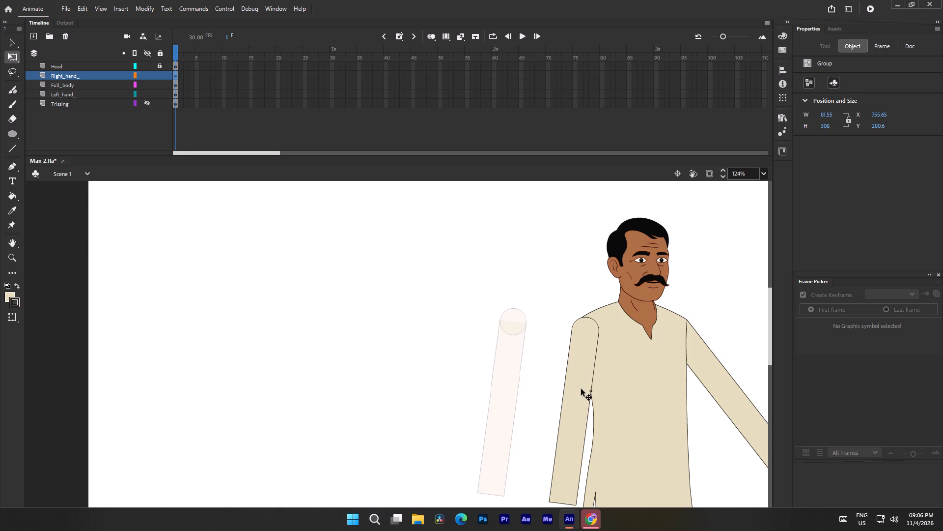
drag(581, 389, 584, 386)
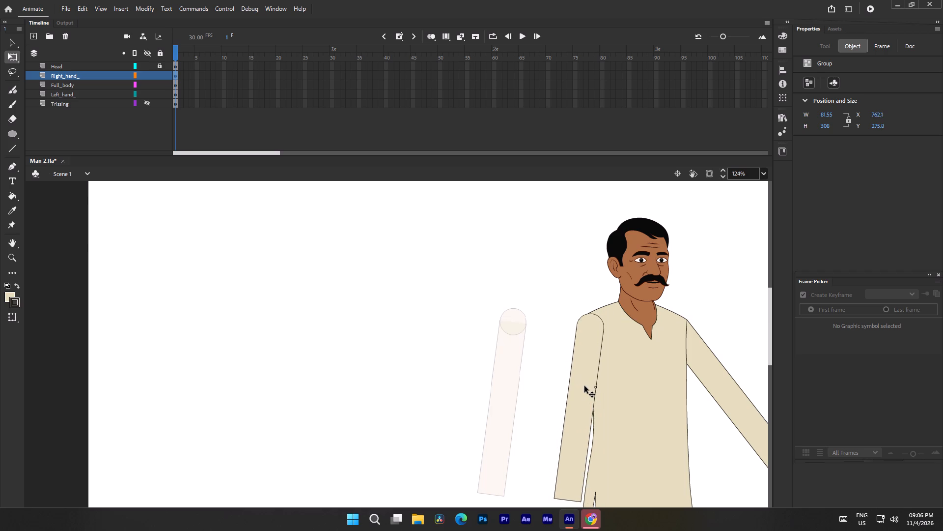
drag(584, 386, 586, 387)
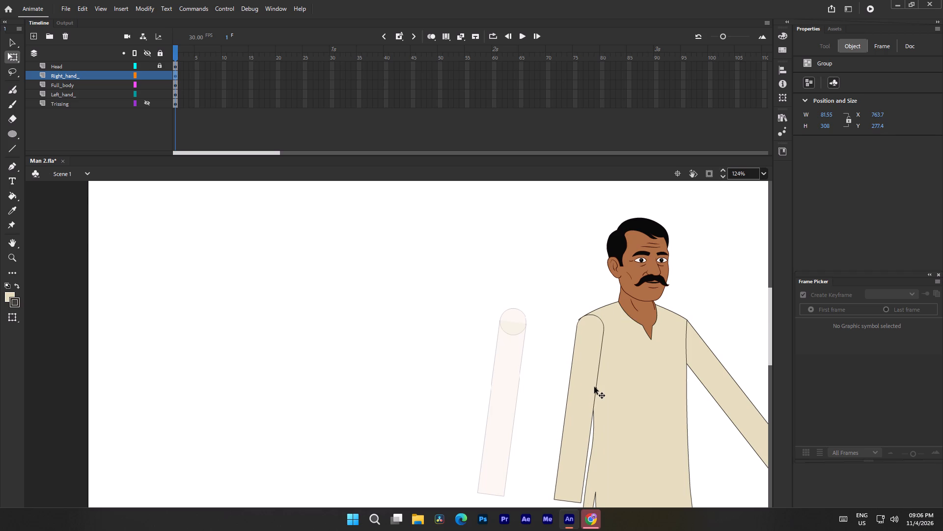
Fine-tune the sleeve and cap so the round end meets the shoulder's slope, at about X 770, Y 274.
ctrl+scroll(596, 382, up, 5)
scroll(573, 308, up, 2)
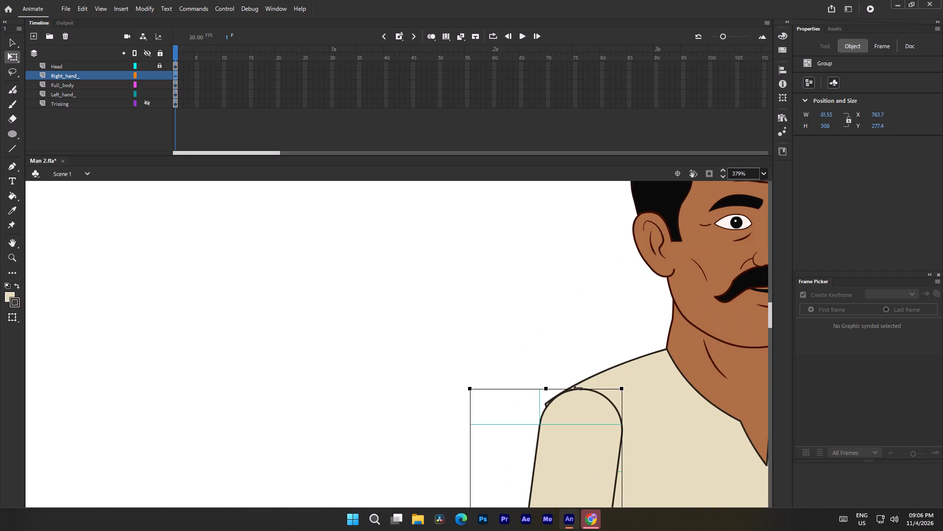
ctrl+scroll(578, 388, up, 3)
scroll(581, 422, down, 1)
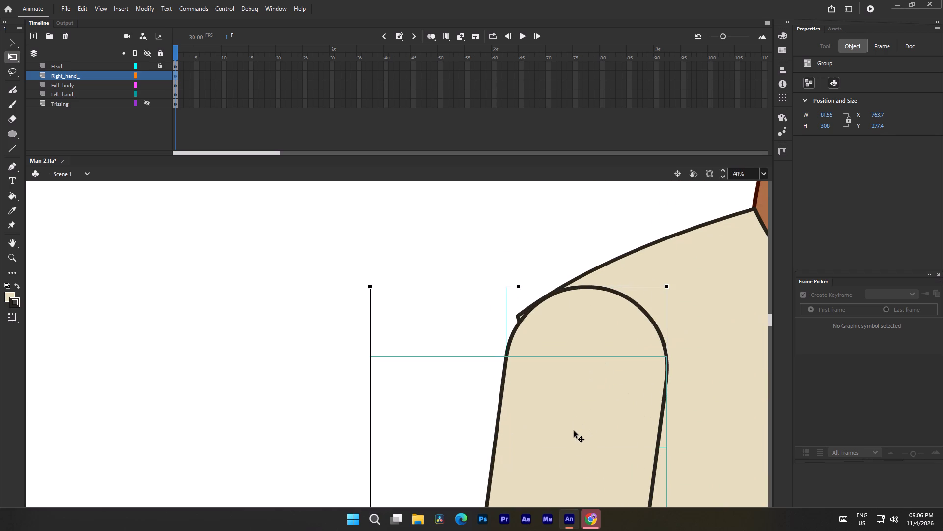
drag(574, 431, 594, 416)
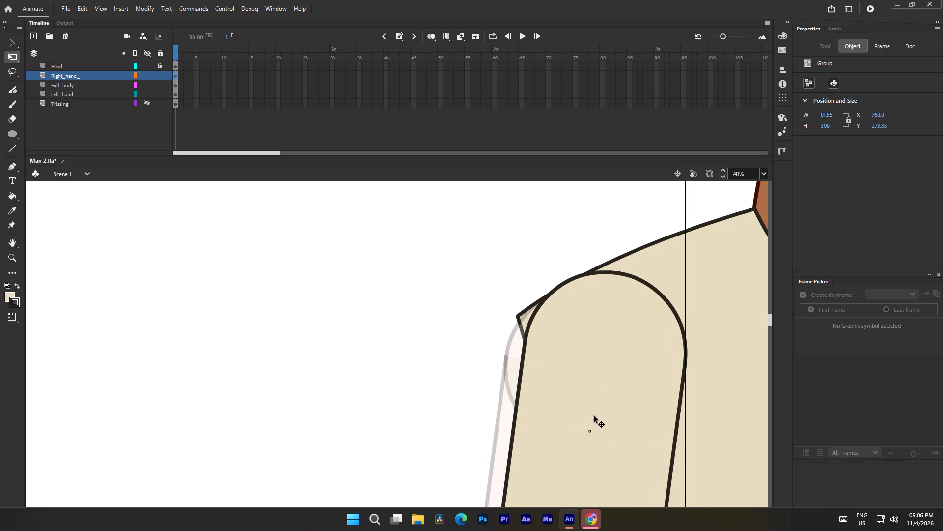
drag(594, 416, 600, 415)
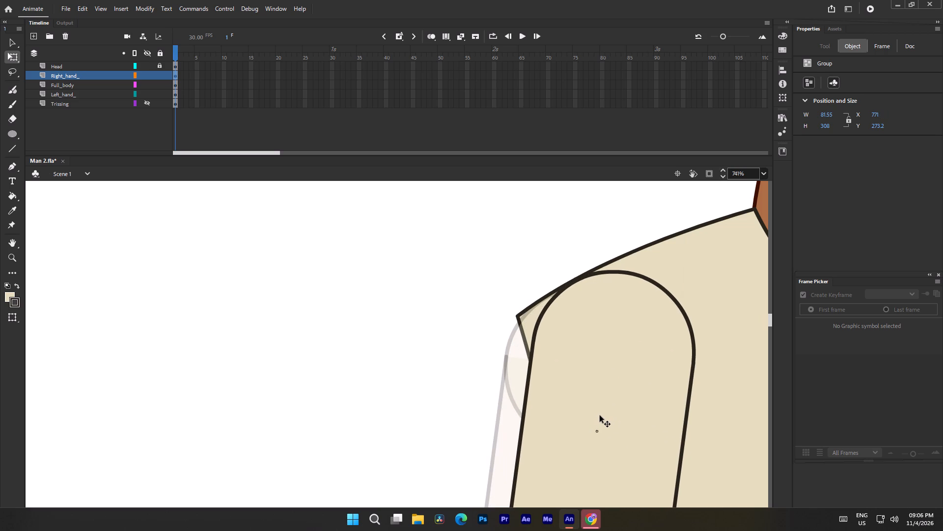
drag(600, 415, 596, 415)
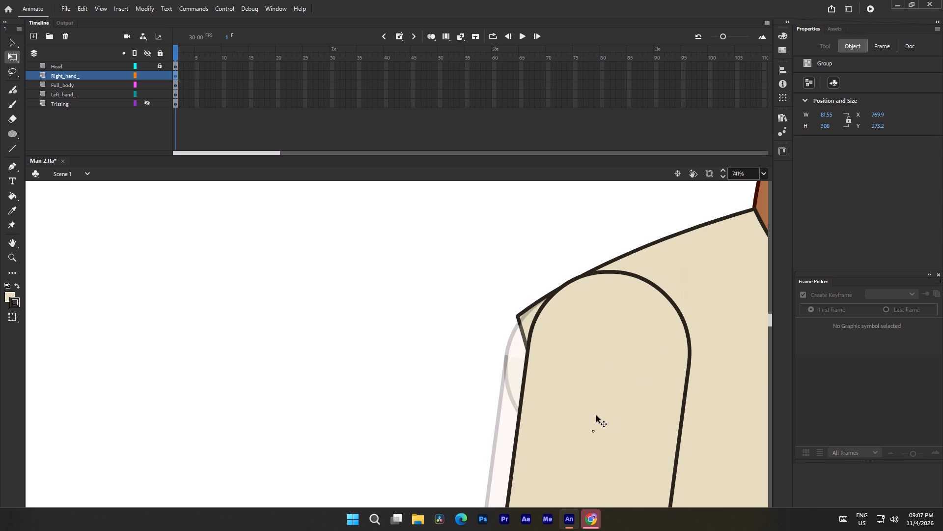
drag(596, 415, 596, 418)
click(491, 384)
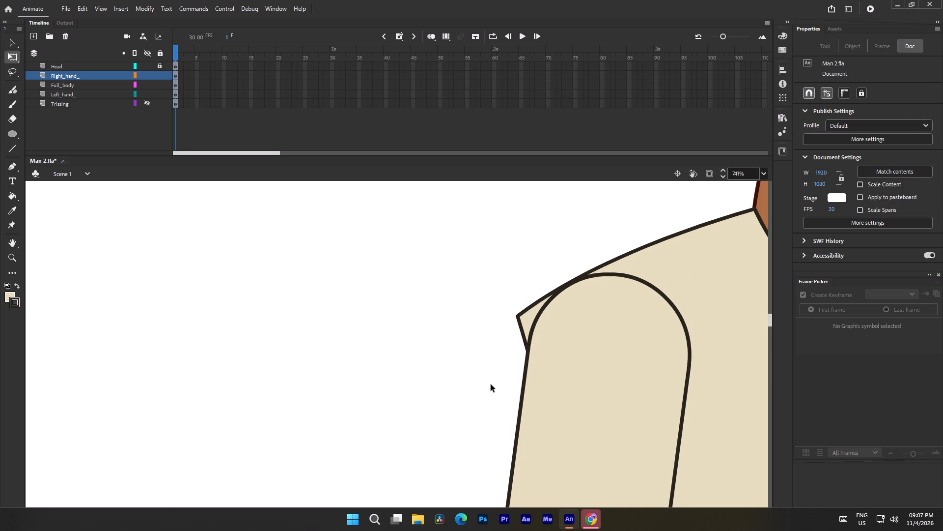
Examine how the repositioned sleeve fits the shoulder in relation to the head, torso and other arm.
ctrl+scroll(474, 378, down, 6)
scroll(468, 370, down, 2)
scroll(466, 363, up, 1)
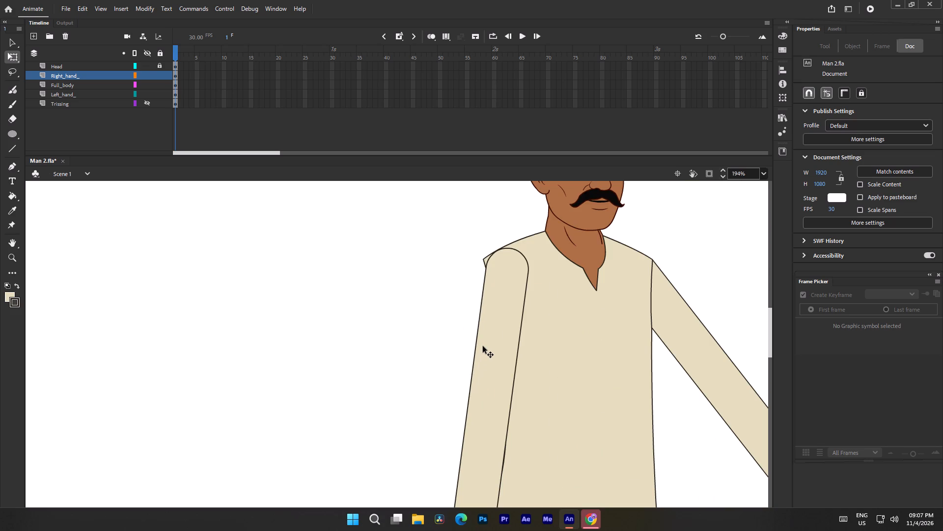
scroll(483, 346, down, 1)
scroll(483, 346, up, 1)
click(489, 377)
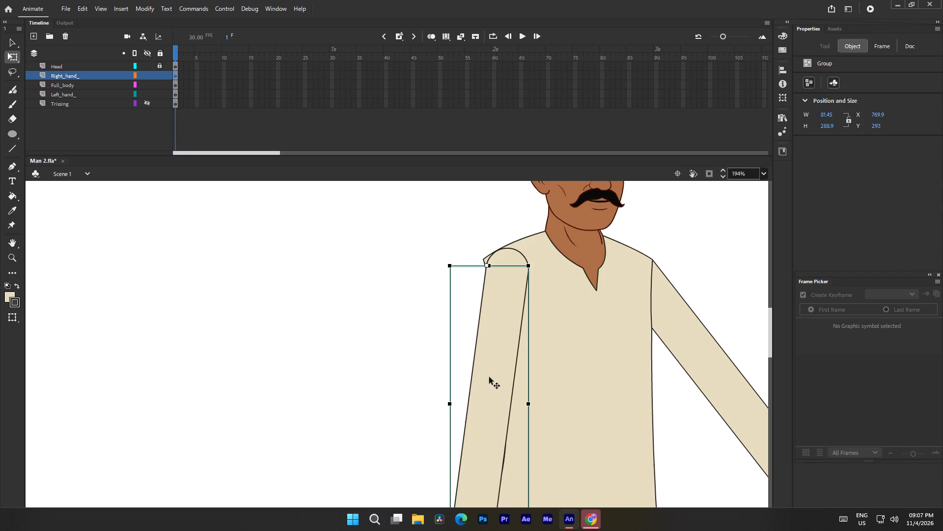
scroll(489, 377, down, 2)
scroll(488, 376, up, 3)
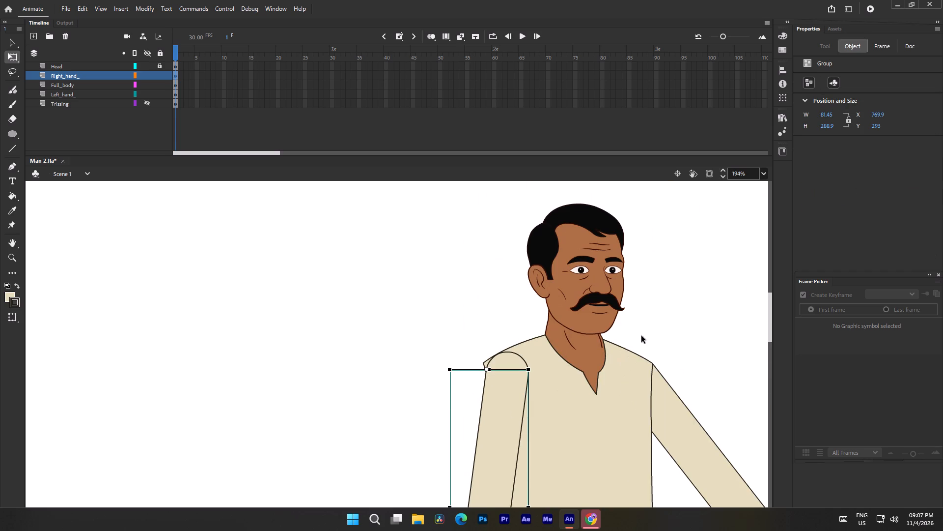
click(671, 326)
key(space)
key(space)
key(space)
key(space)
key(space)
key(space)
key(space)
key(space)
key(space)
key(space)
key(space)
drag(671, 326, 534, 326)
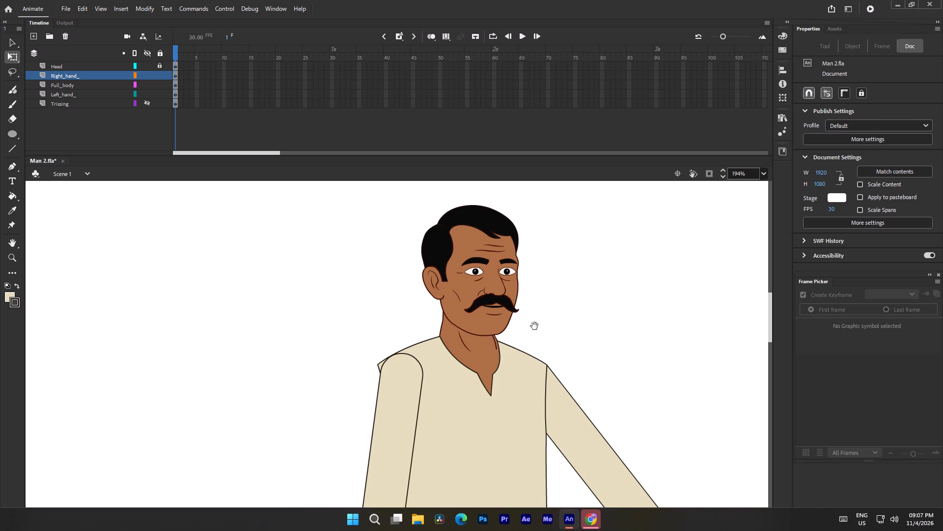
drag(534, 326, 487, 300)
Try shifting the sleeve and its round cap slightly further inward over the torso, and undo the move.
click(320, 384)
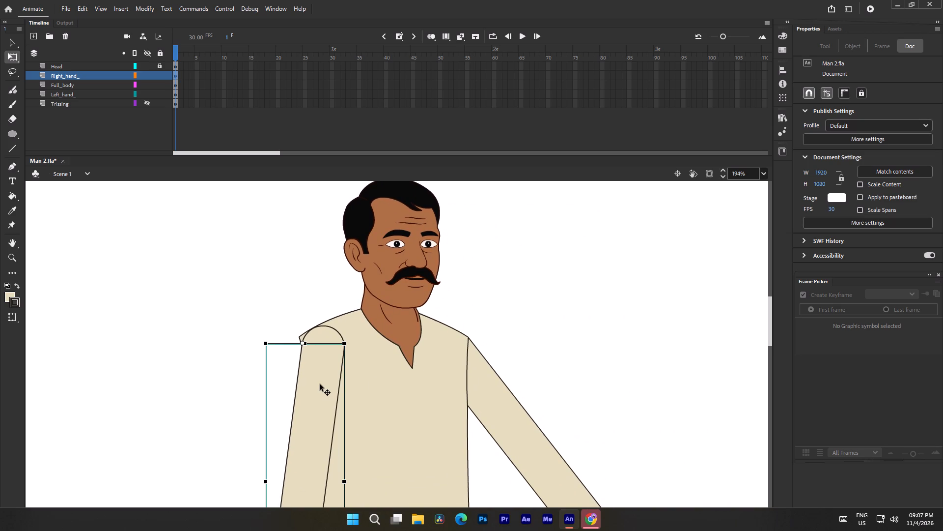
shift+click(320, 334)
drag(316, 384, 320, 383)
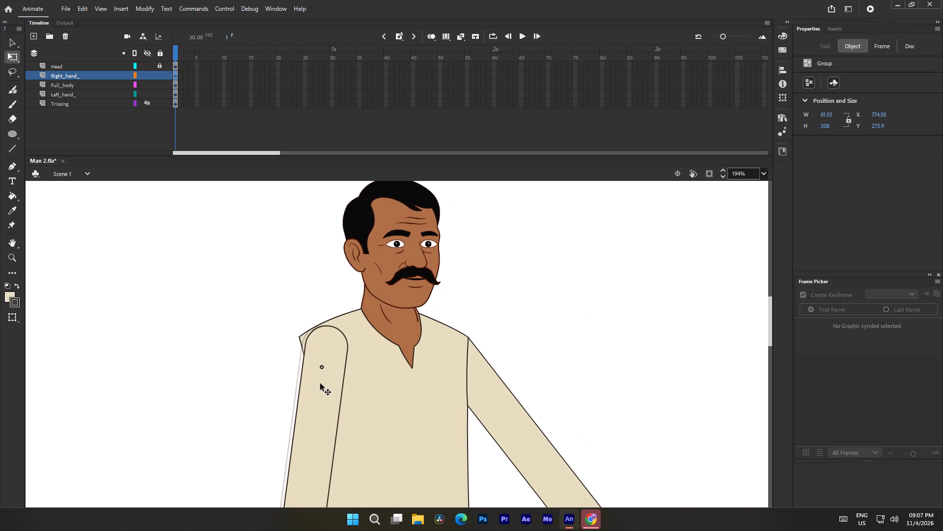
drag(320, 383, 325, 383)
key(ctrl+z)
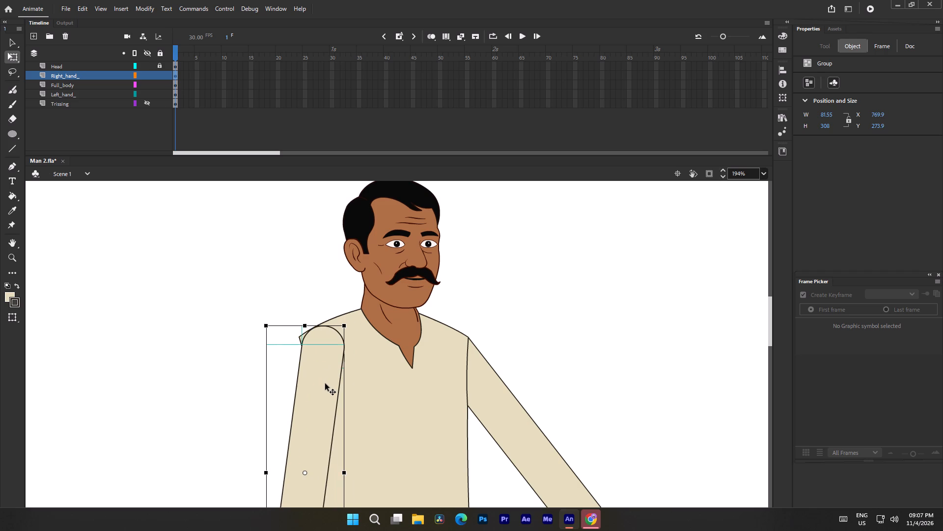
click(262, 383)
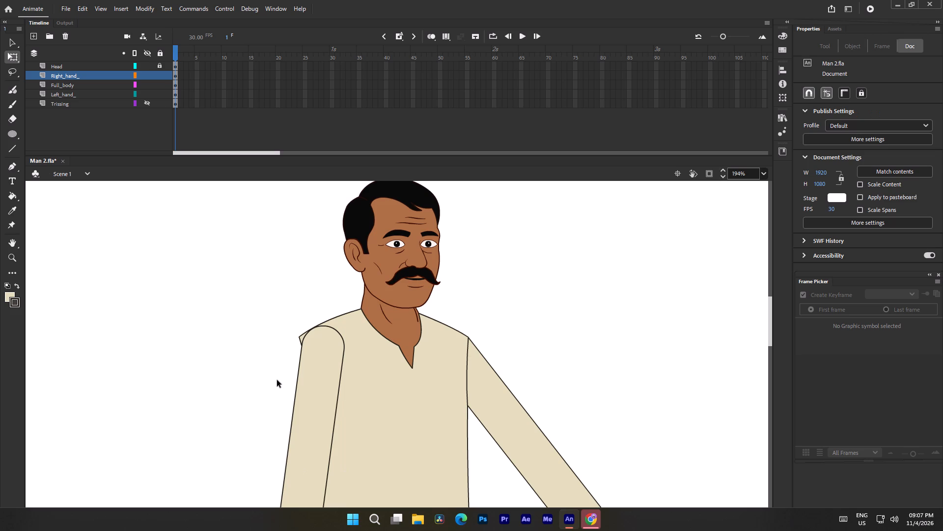
Copy the sleeve's round cap group and paste it in place inside the torso group on the Full_body layer.
click(321, 335)
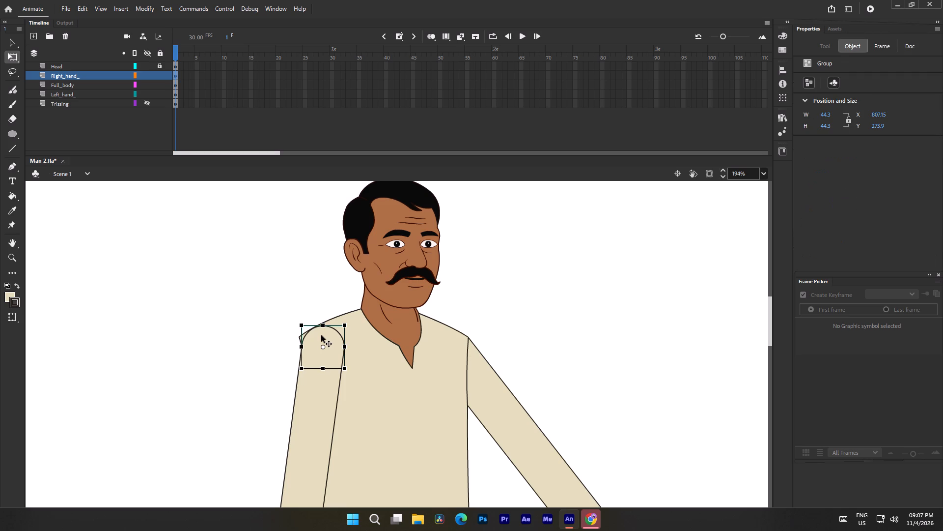
key(ctrl+c)
click(371, 356)
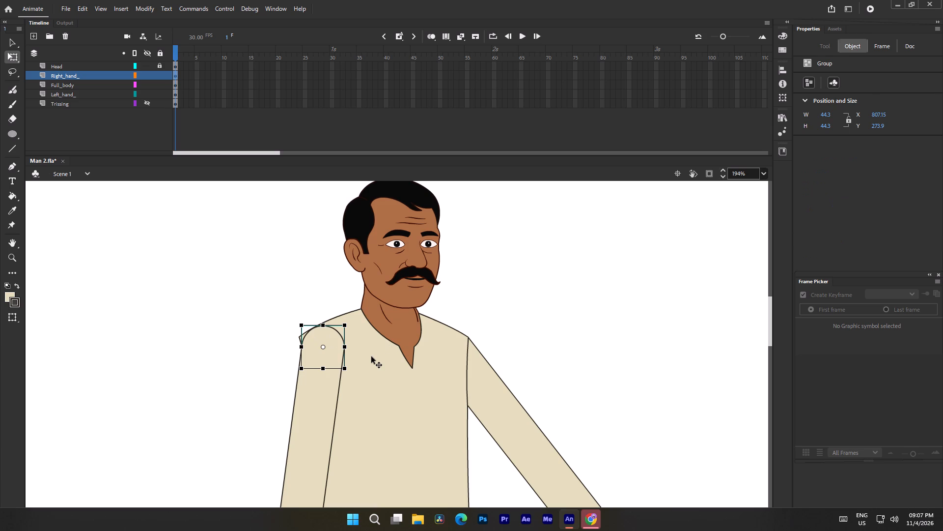
double_click(371, 356)
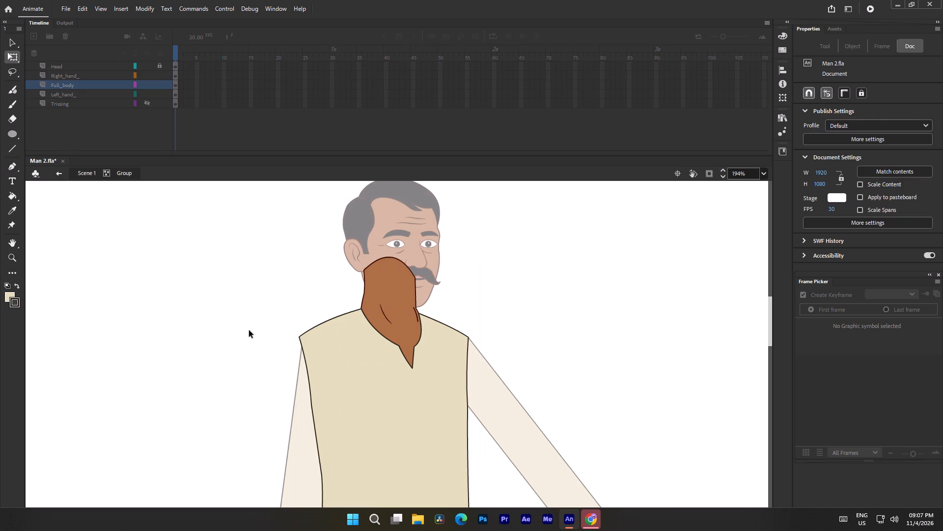
key(ctrl+shift+v)
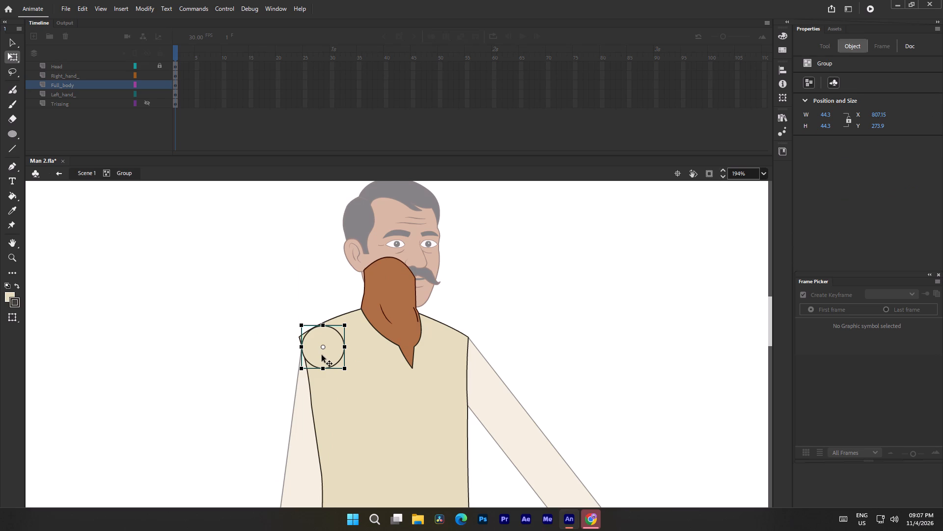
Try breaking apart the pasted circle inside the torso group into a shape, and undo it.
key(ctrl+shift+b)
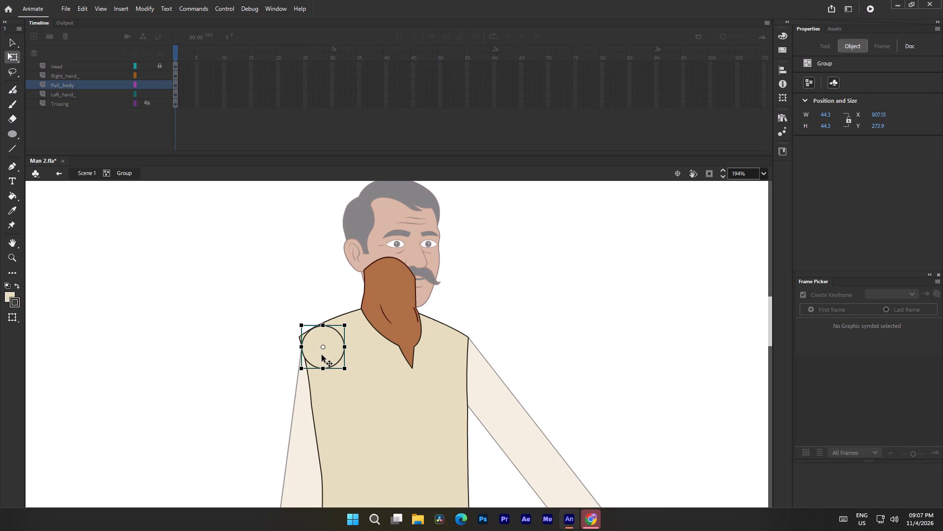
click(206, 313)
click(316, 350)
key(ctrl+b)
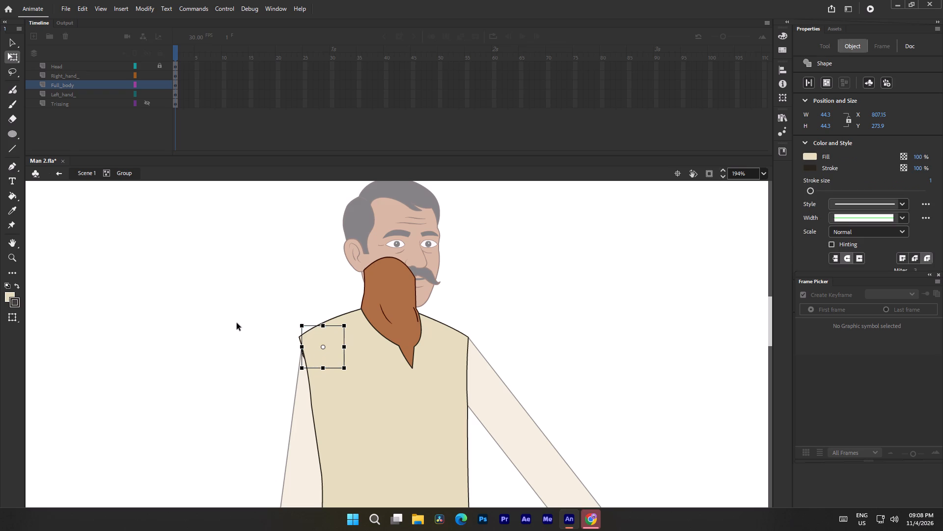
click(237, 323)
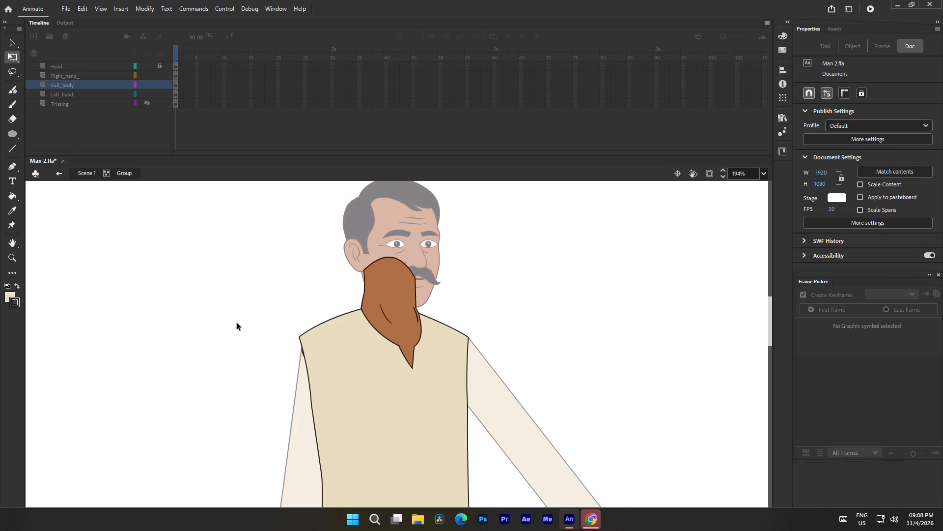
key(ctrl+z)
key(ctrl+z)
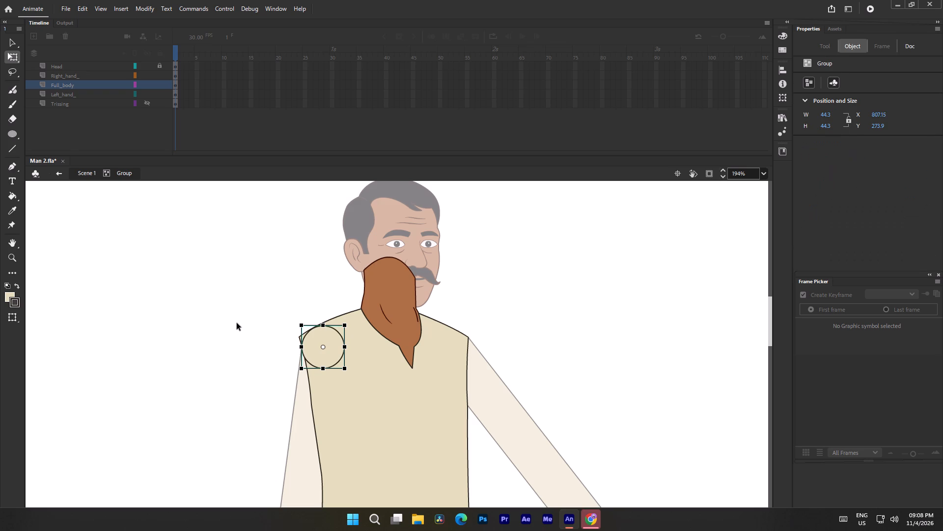
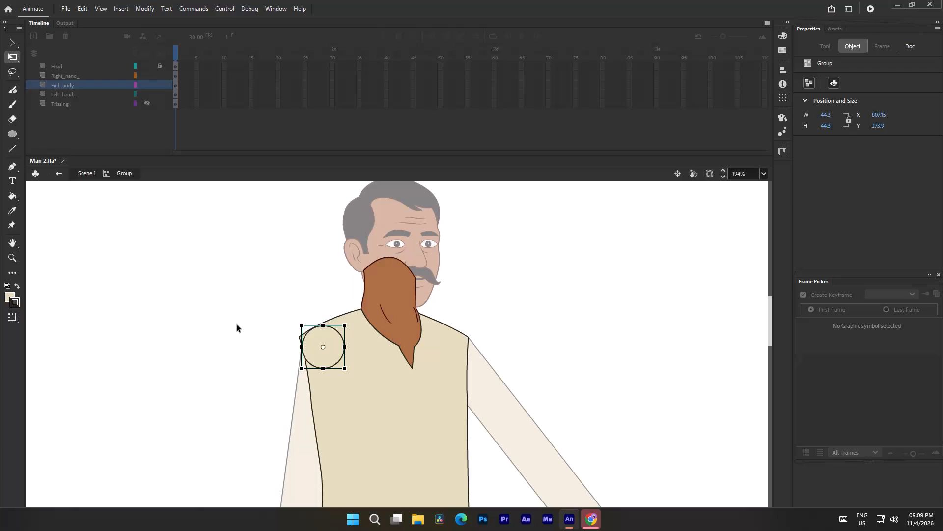
Delete the pasted circle lying directly in the torso group.
key(ctrl+z)
click(329, 354)
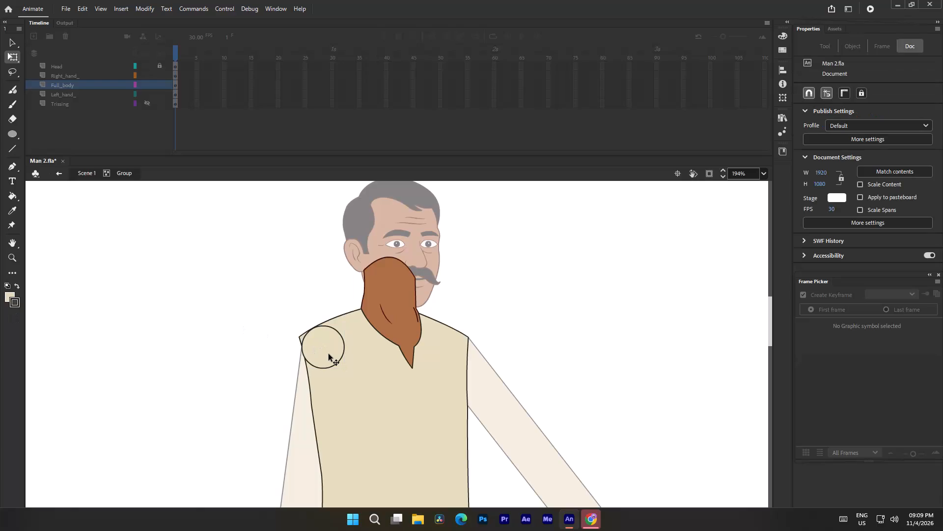
key(BackSpace)
Paste the sleeve's cap circle in place inside the nested shirt group and break it apart into a shape.
double_click(329, 354)
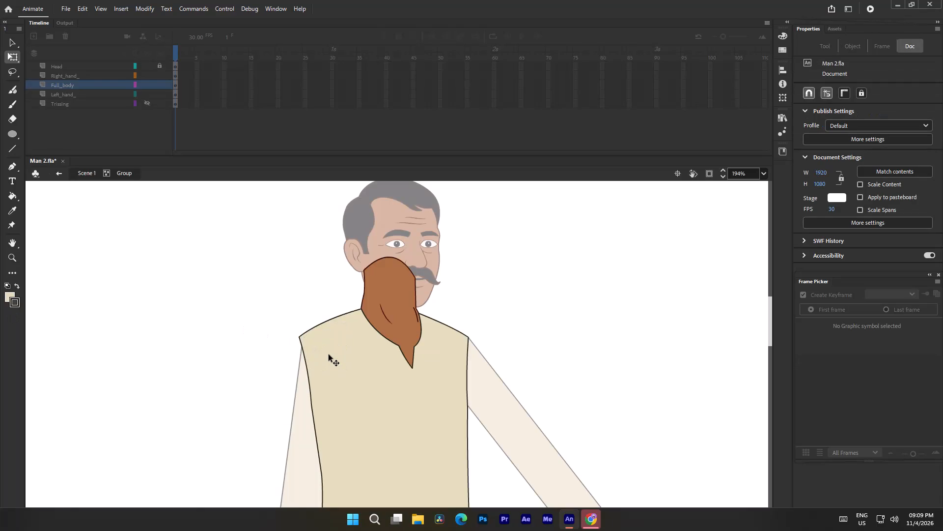
double_click(329, 354)
click(176, 331)
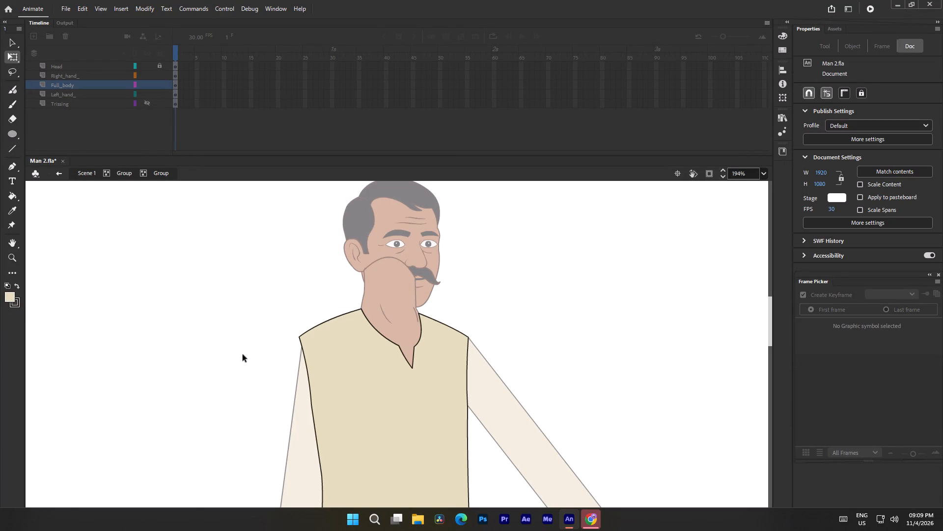
key(ctrl+shift+v)
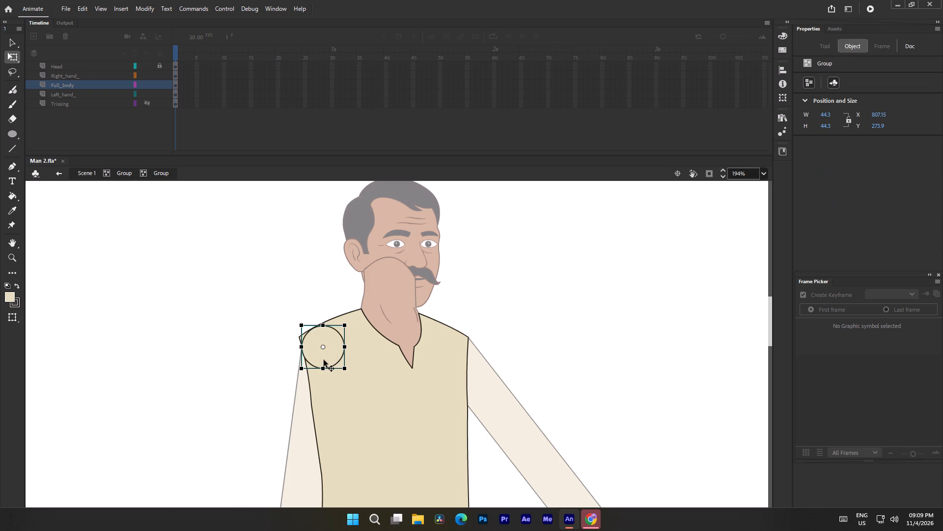
key(ctrl+b)
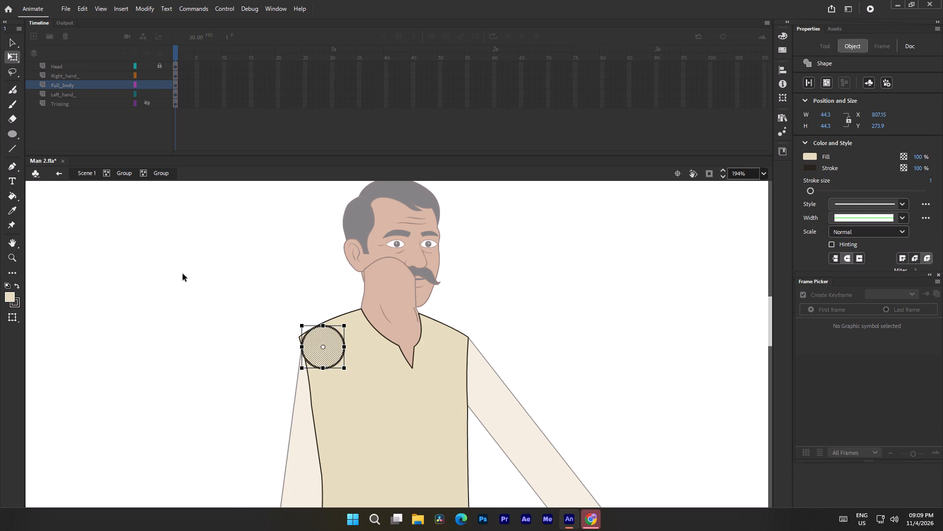
click(183, 274)
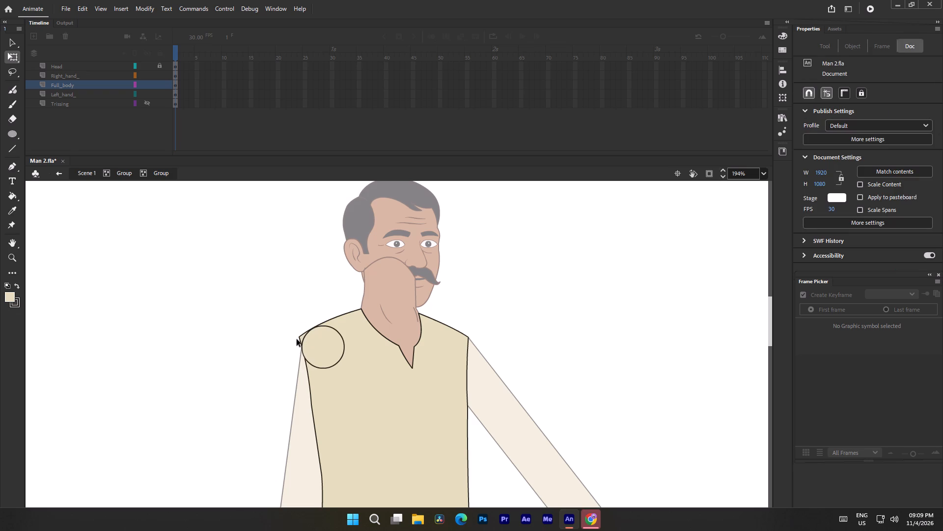
Delete the short side outline segment between the shirt's shoulder corner and the circle.
ctrl+scroll(302, 349, up, 7)
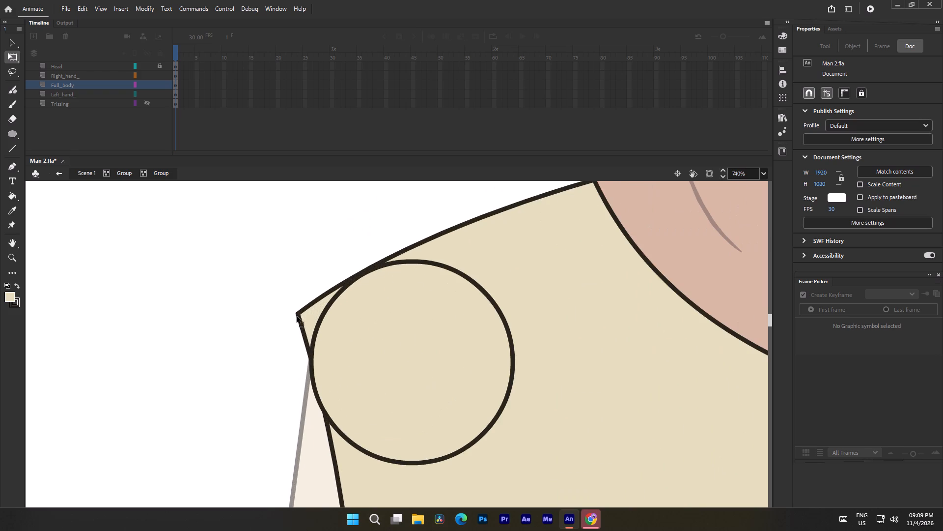
click(302, 314)
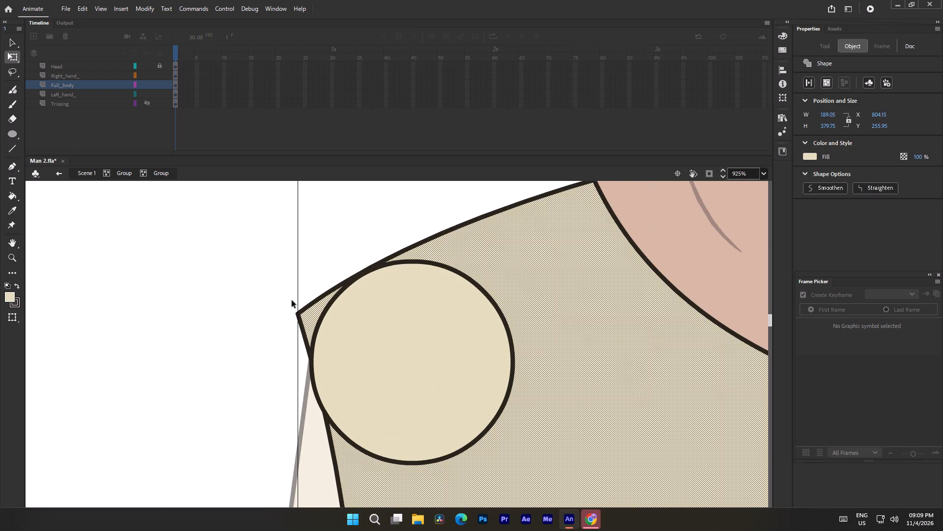
click(284, 297)
click(302, 310)
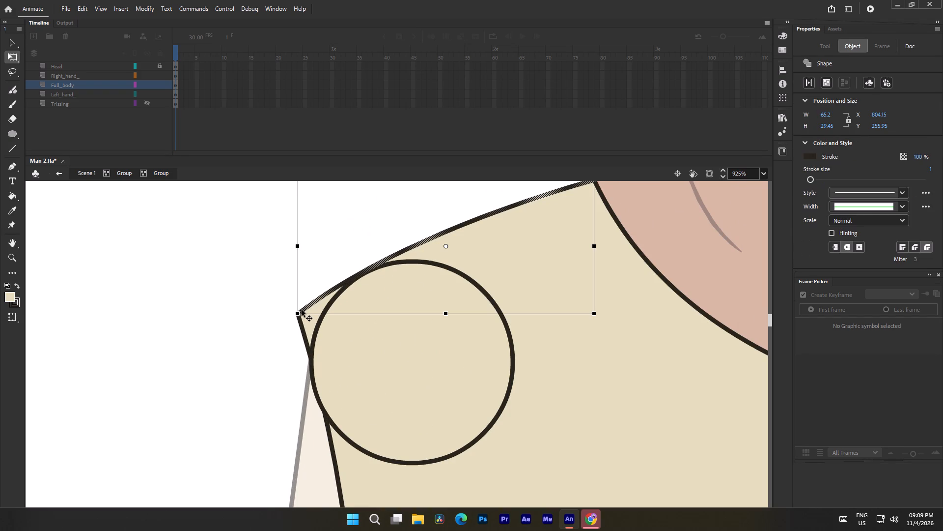
click(288, 308)
click(299, 324)
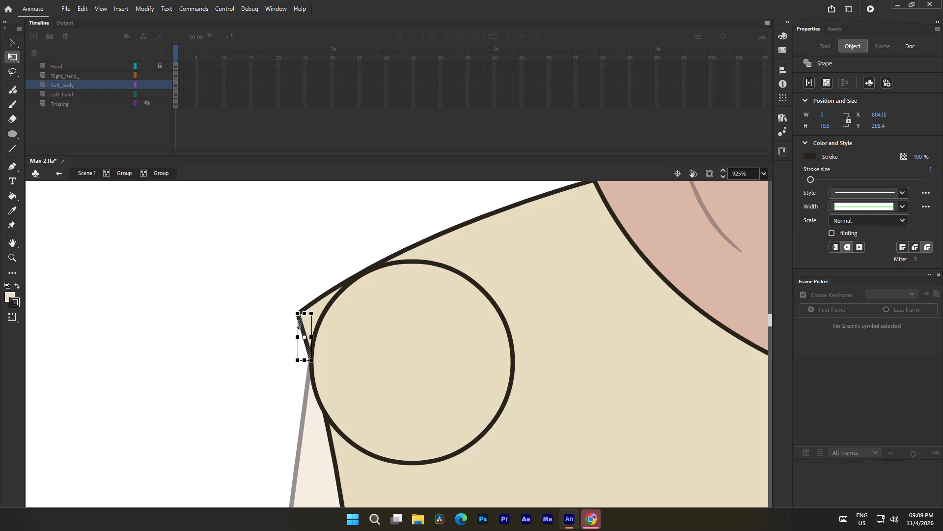
key(BackSpace)
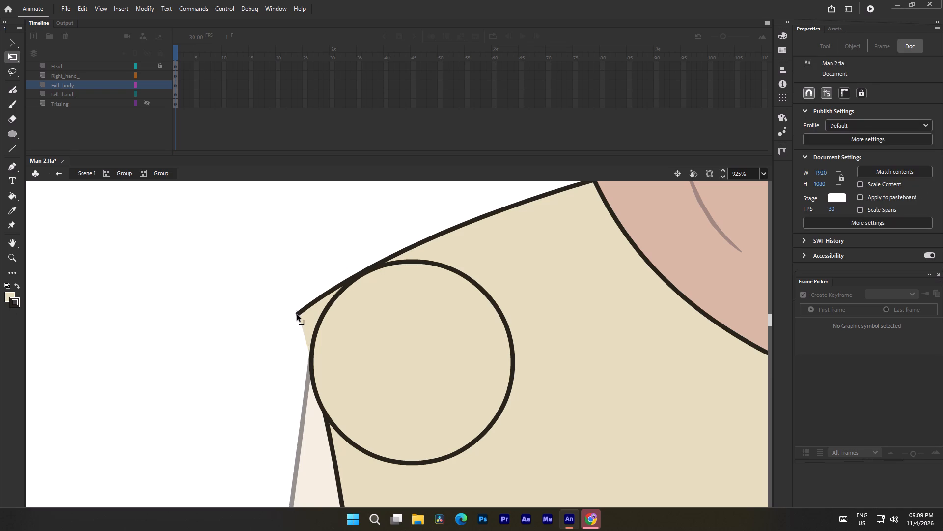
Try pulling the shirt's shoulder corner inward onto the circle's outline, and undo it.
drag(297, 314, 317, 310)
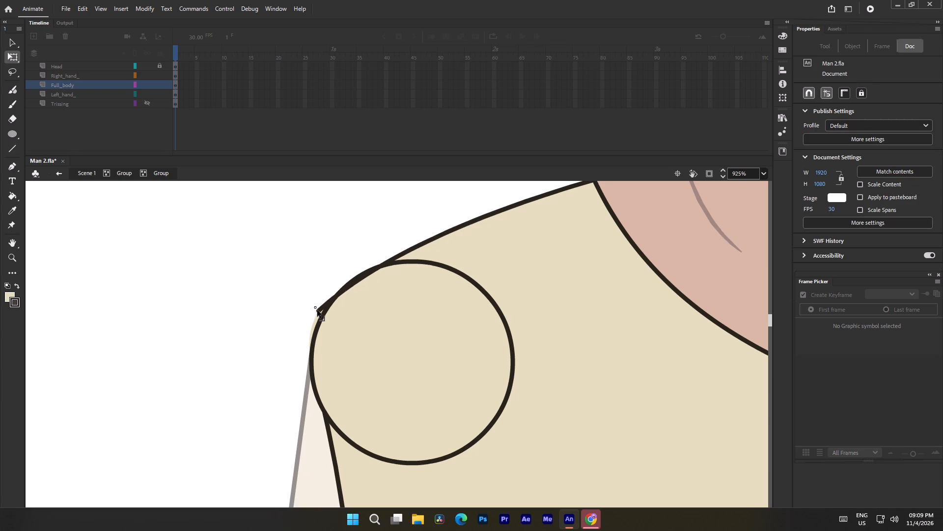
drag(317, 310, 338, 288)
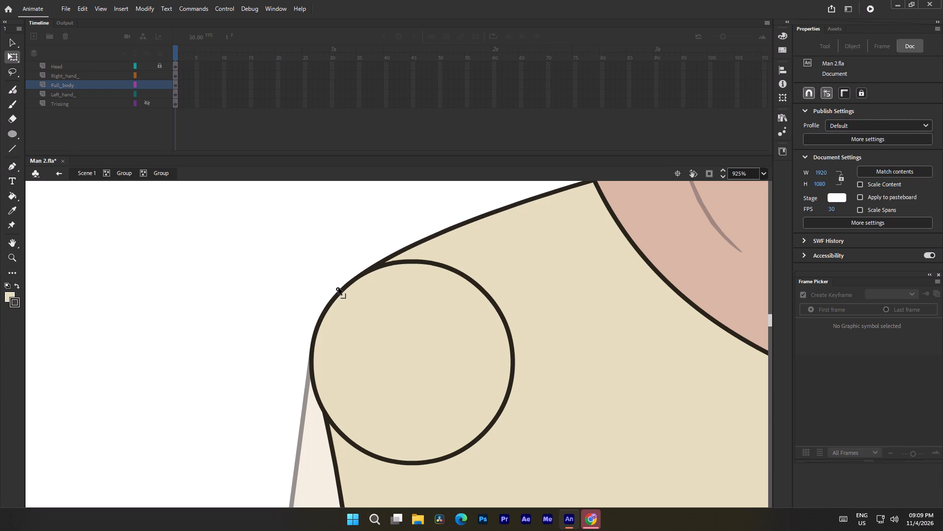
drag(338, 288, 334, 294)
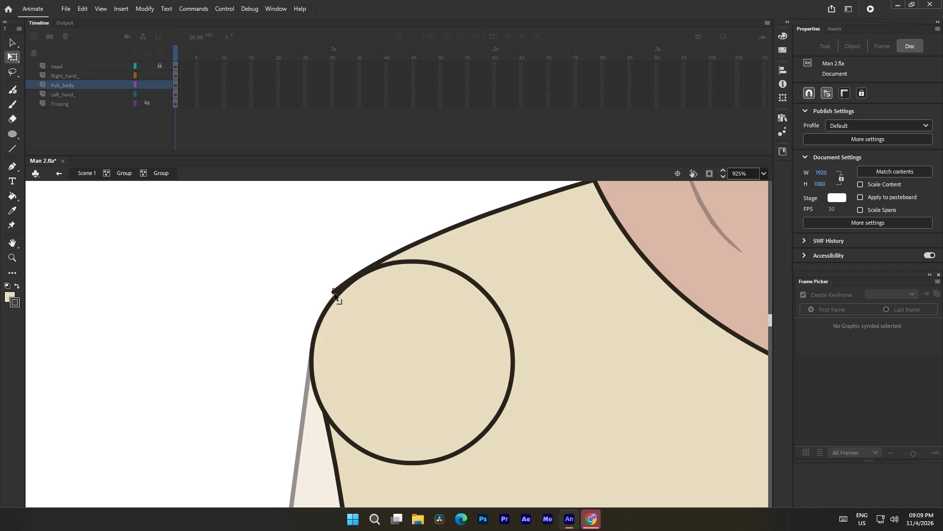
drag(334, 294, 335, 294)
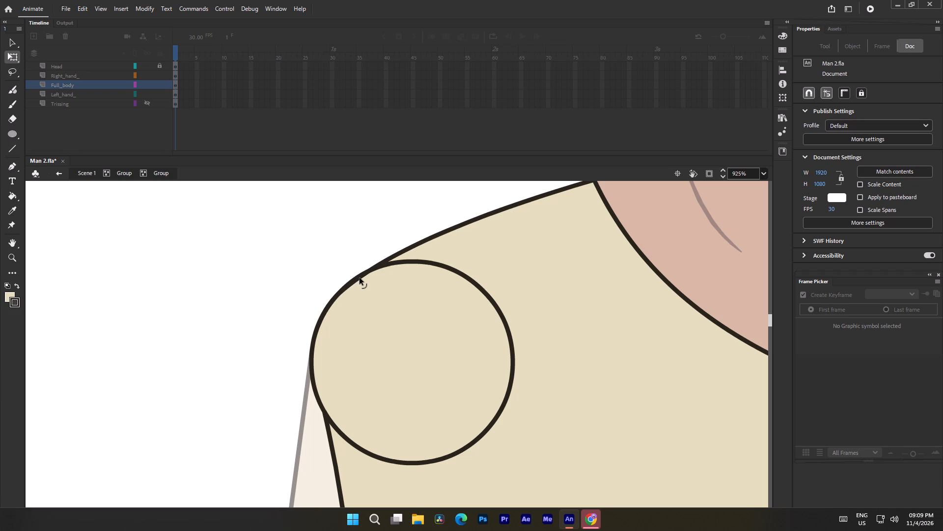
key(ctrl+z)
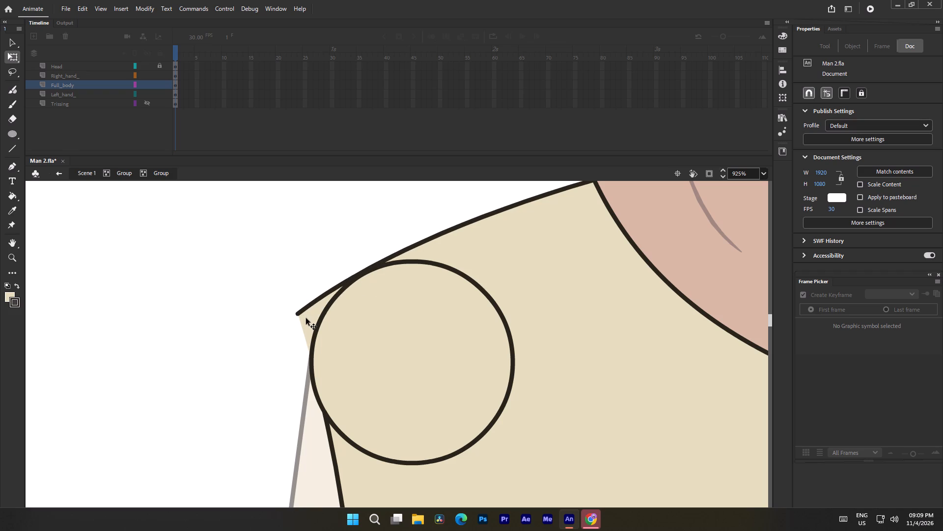
Pull the end of the shirt's shoulder line onto the circle's upper outer edge so the two outlines merge smoothly.
click(306, 318)
click(253, 318)
drag(296, 314, 338, 282)
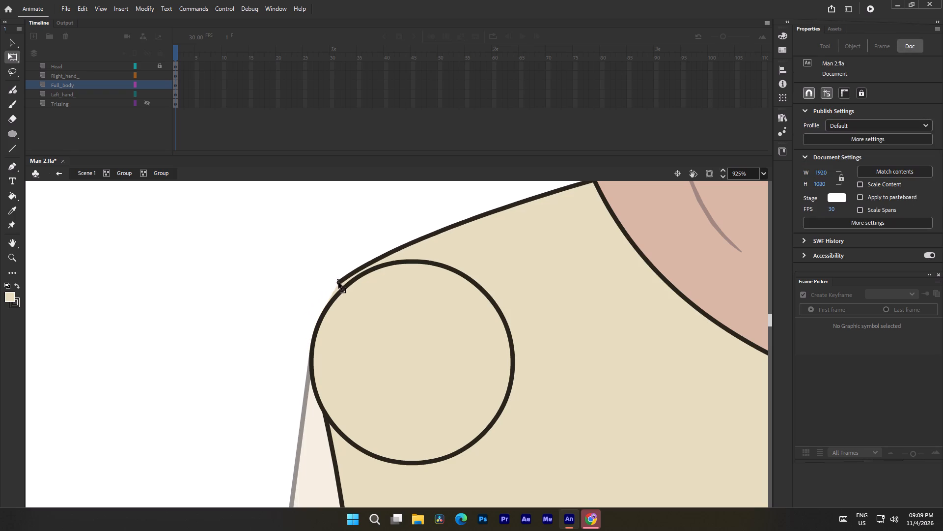
drag(338, 282, 345, 282)
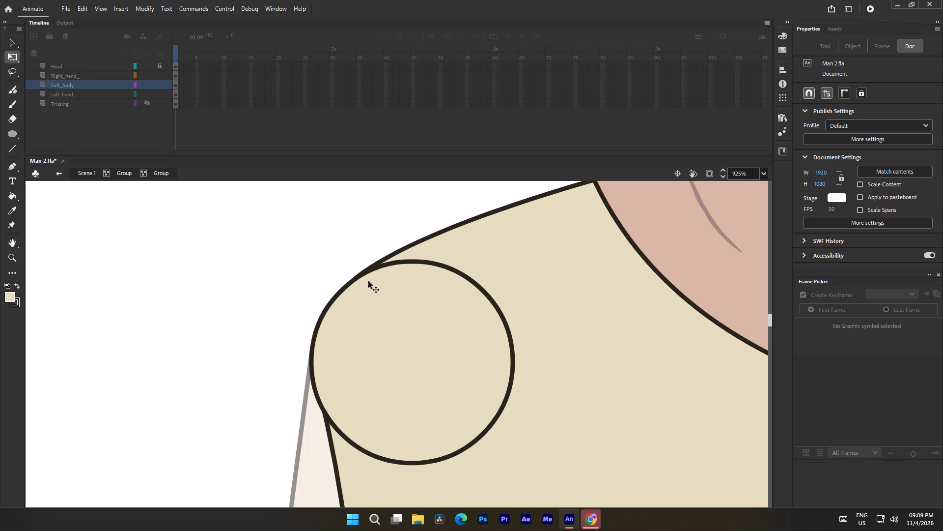
click(385, 257)
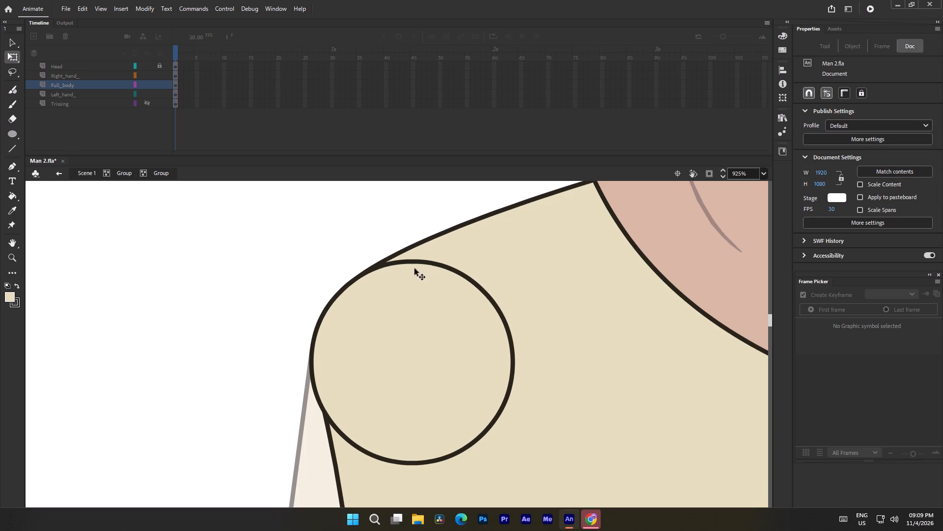
Delete the part of the circle's outline that runs inside the shirt, leaving only the outer shoulder curve.
scroll(396, 324, down, 1)
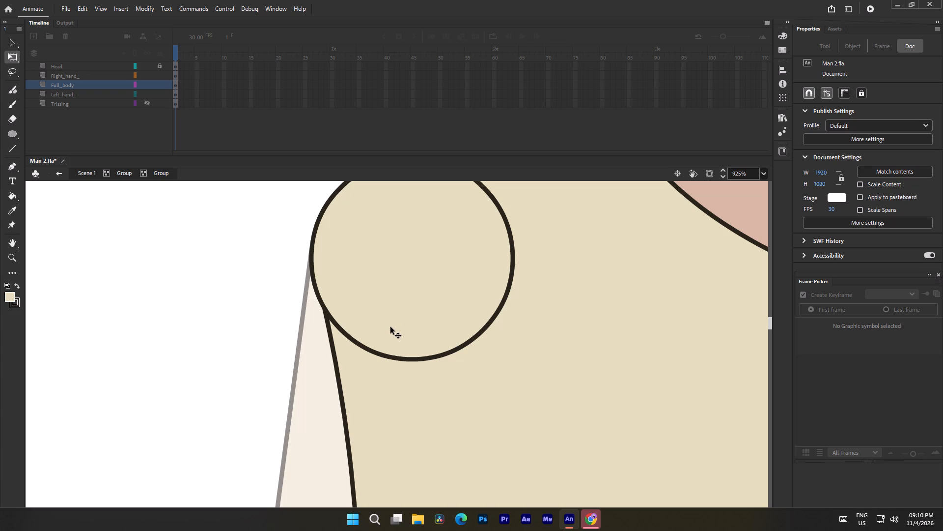
click(461, 340)
click(149, 323)
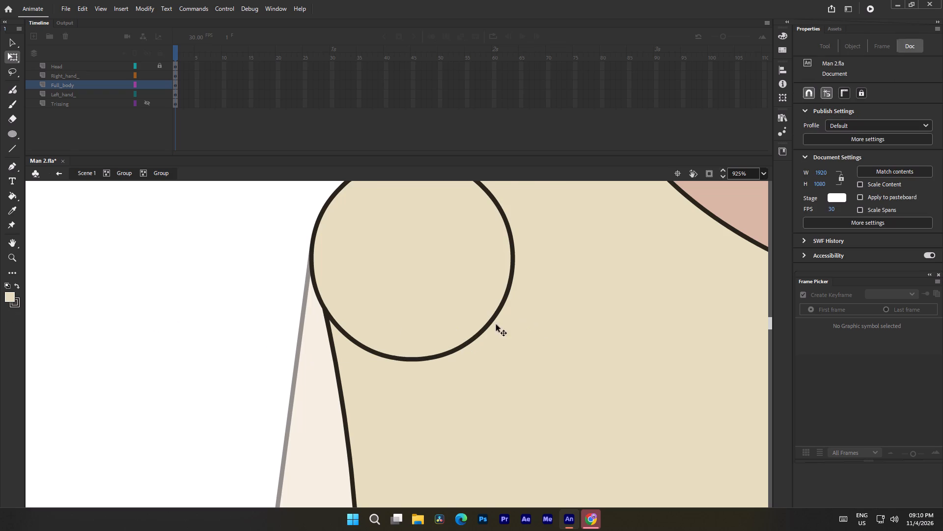
click(490, 325)
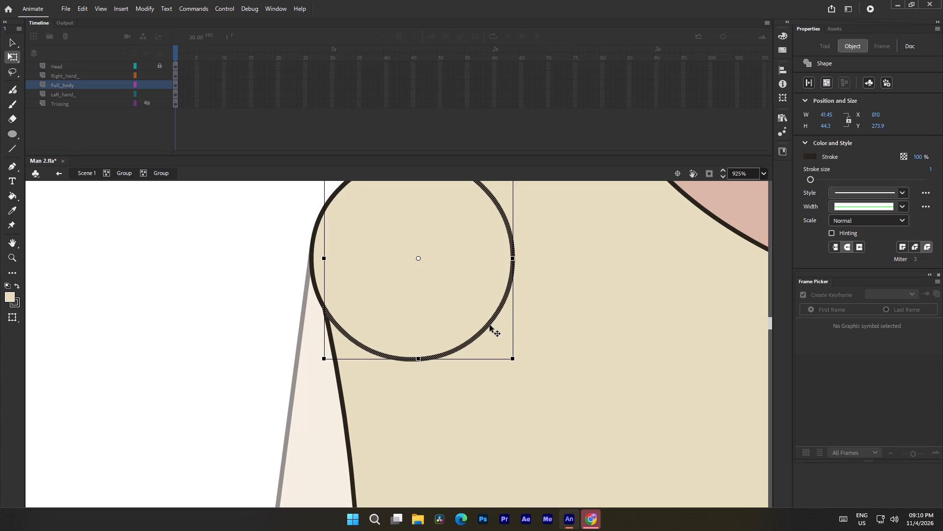
scroll(490, 325, up, 2)
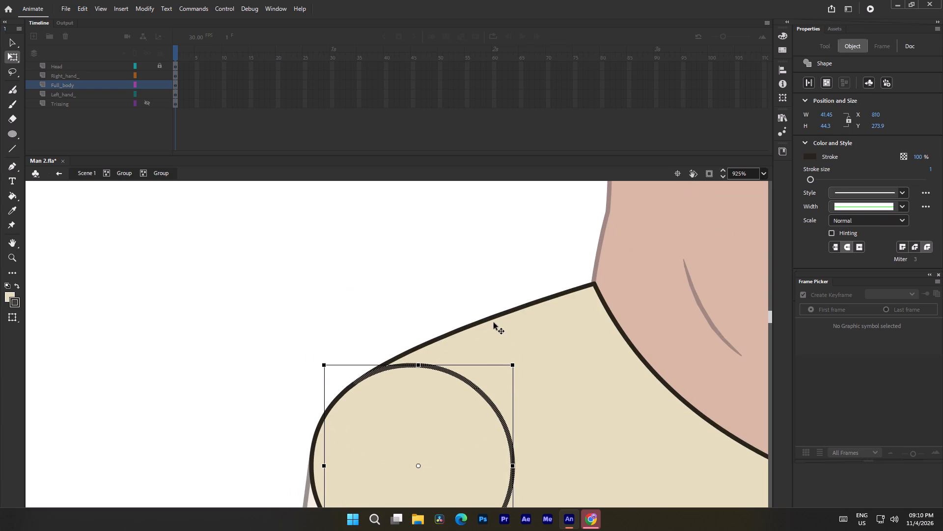
key(BackSpace)
scroll(422, 345, down, 1)
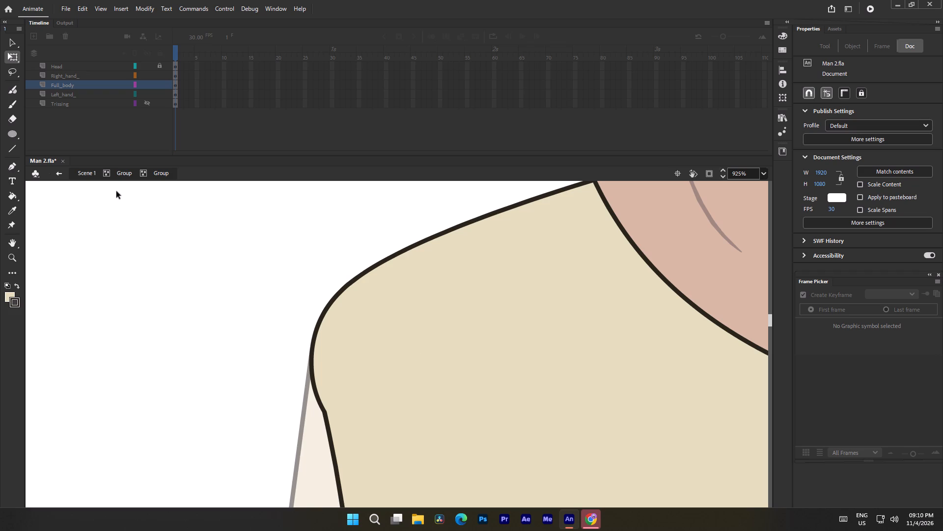
Return to Scene 1 and check how the sleeve's round cap sits against the reshaped shoulder.
click(121, 170)
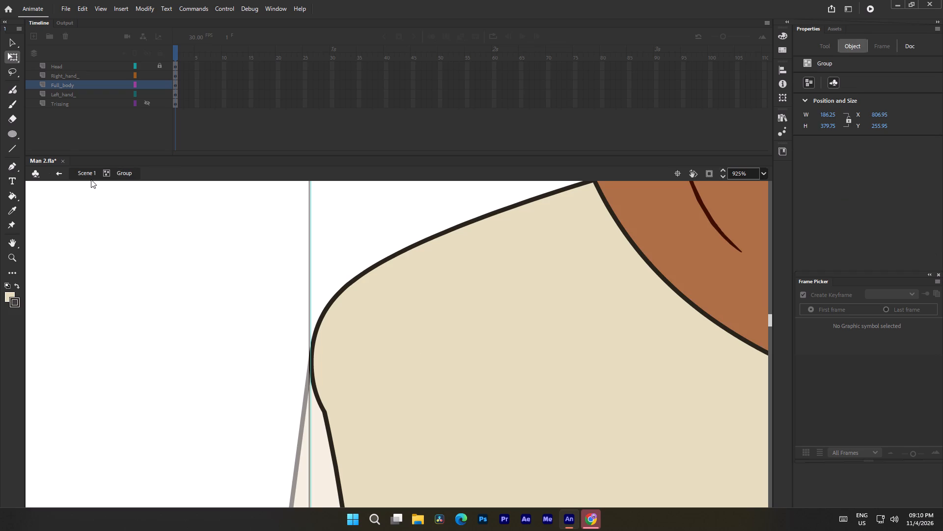
click(92, 174)
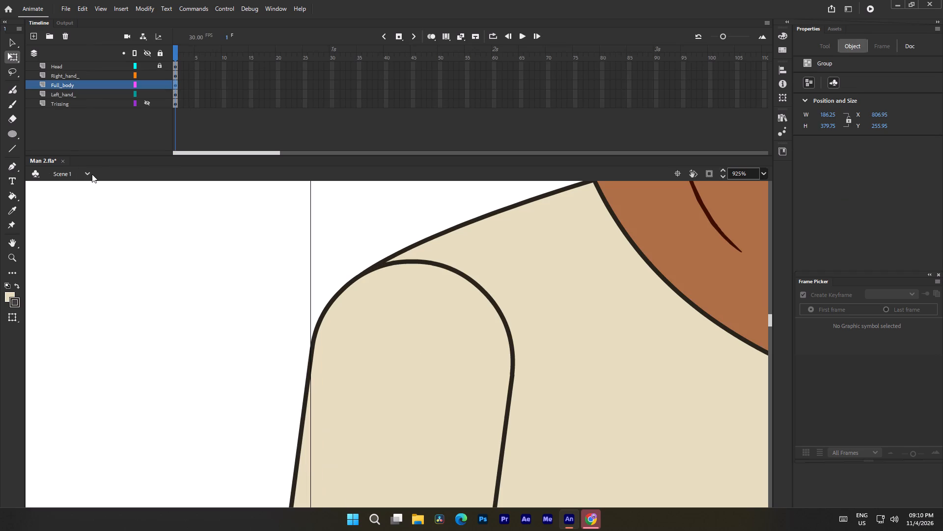
ctrl+scroll(371, 276, down, 8)
ctrl+scroll(361, 296, up, 5)
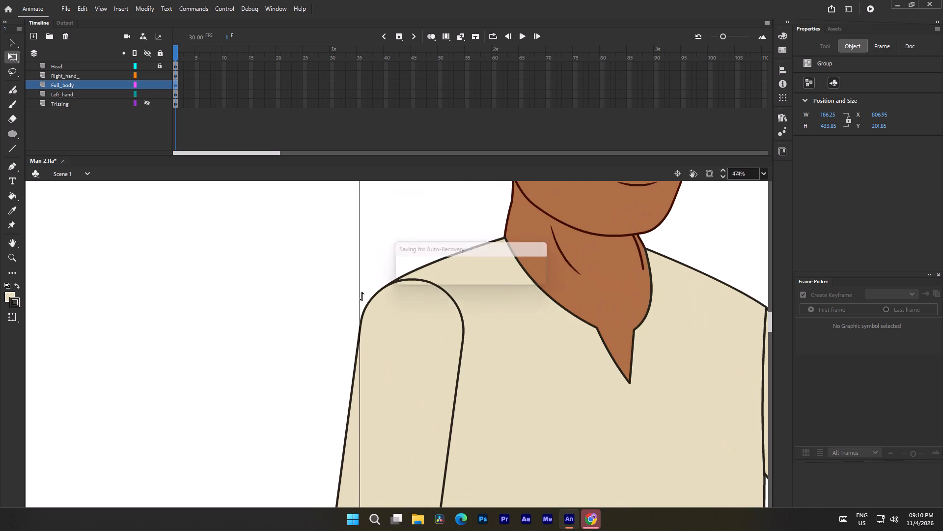
click(389, 314)
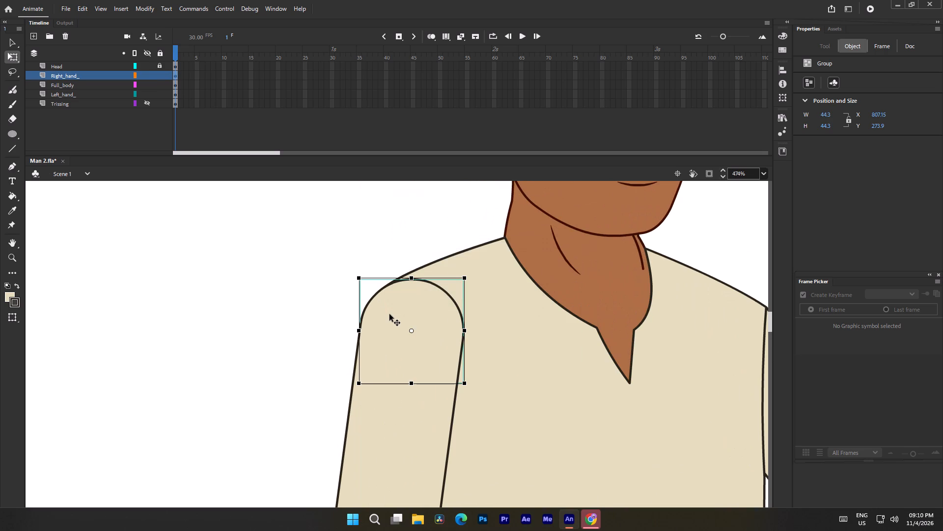
click(264, 291)
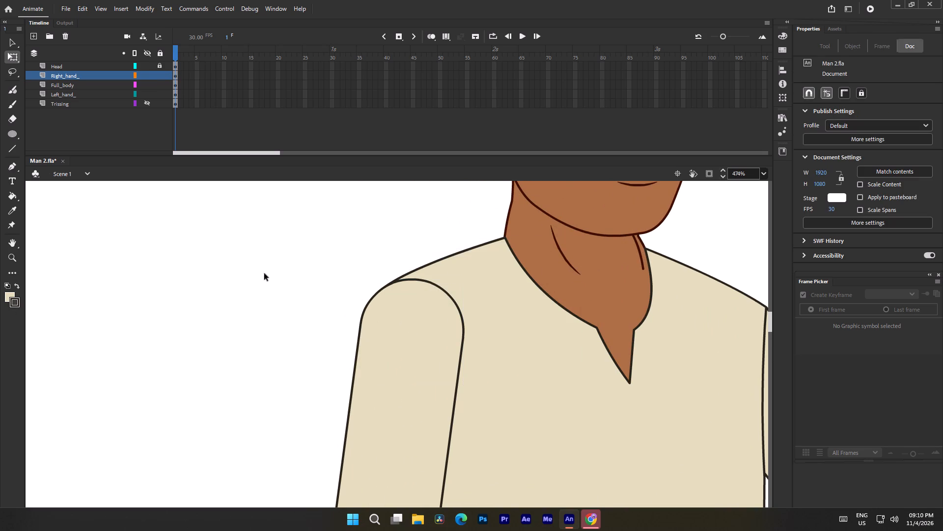
Show the rulers and place a vertical guide through the centre of the sleeve's round cap.
right_click(260, 259)
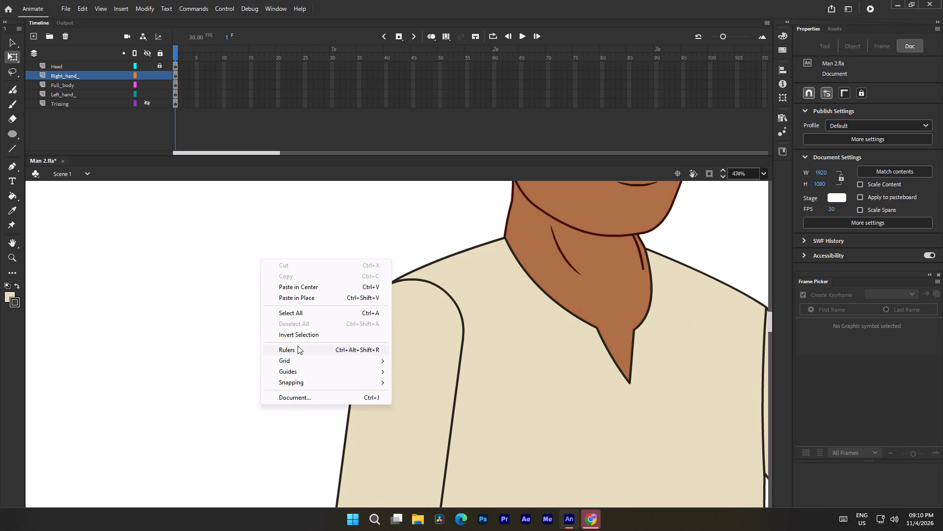
click(298, 346)
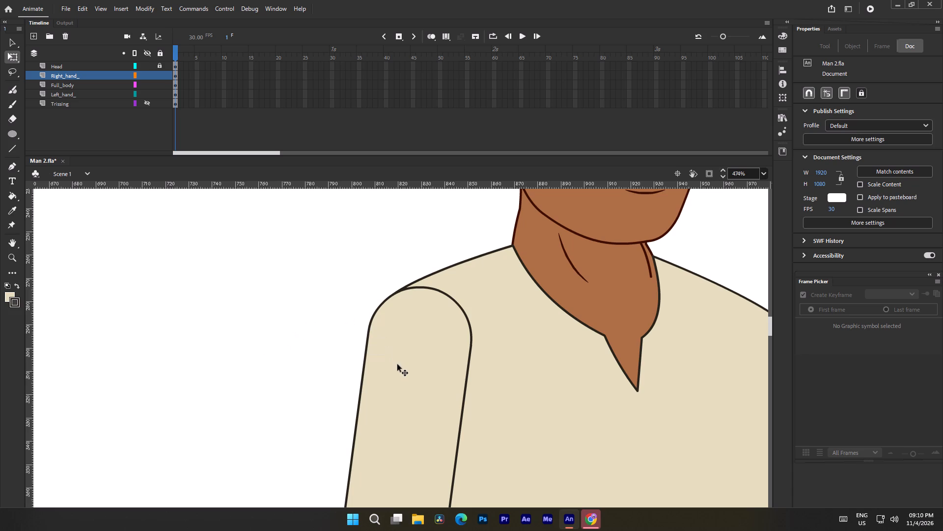
click(404, 303)
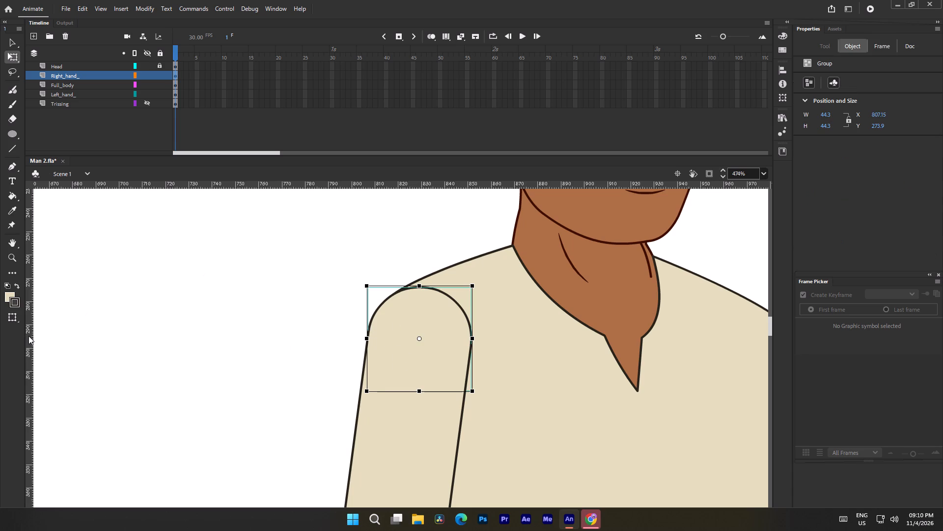
drag(28, 336, 414, 366)
drag(414, 366, 419, 360)
ctrl+scroll(422, 329, up, 10)
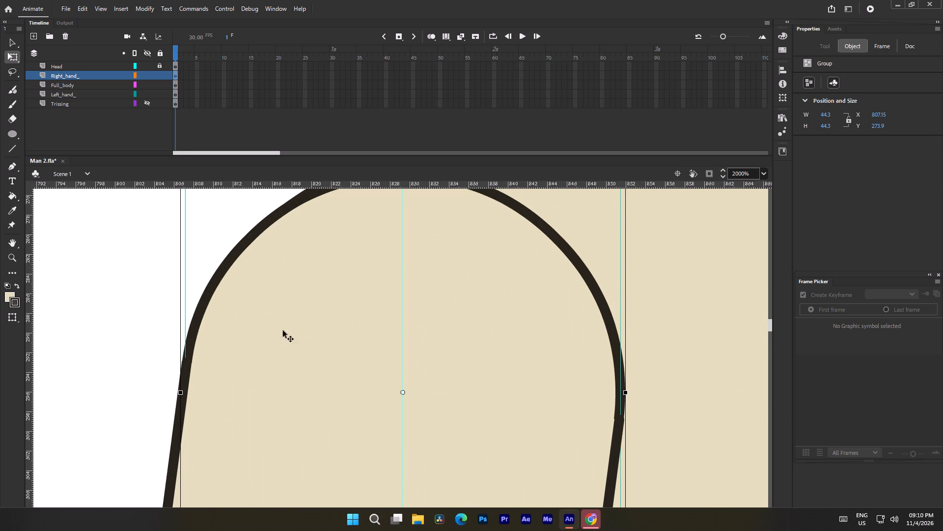
Place a horizontal guide at about Y 296 through the centre of the sleeve's round cap, crossing the vertical guide.
drag(221, 183, 235, 390)
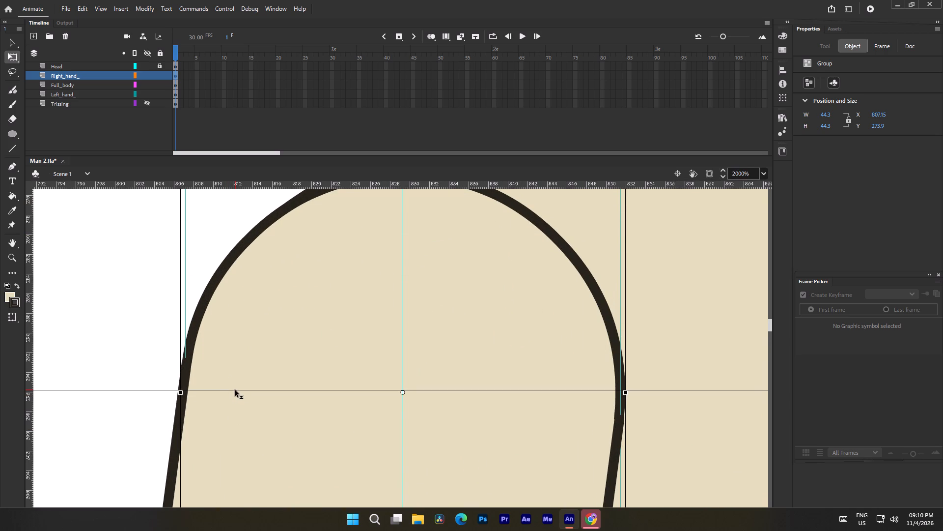
drag(235, 390, 235, 392)
click(400, 324)
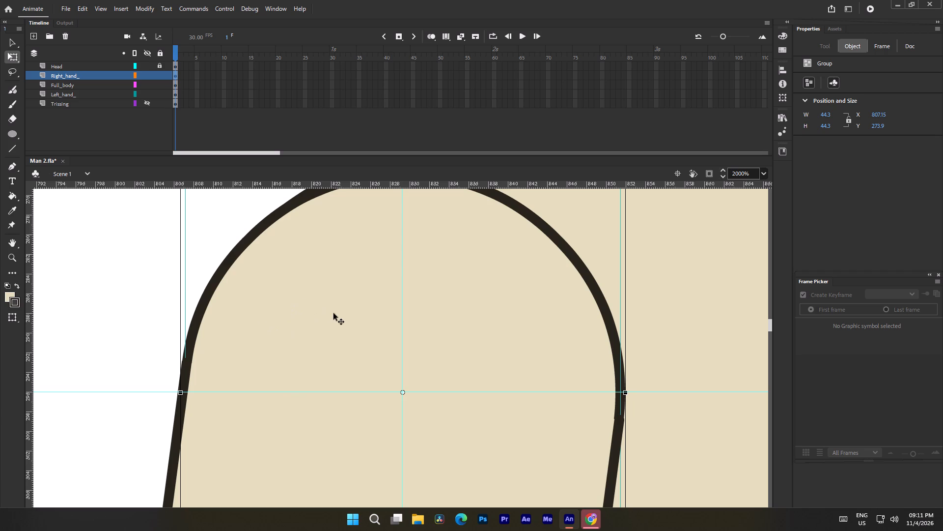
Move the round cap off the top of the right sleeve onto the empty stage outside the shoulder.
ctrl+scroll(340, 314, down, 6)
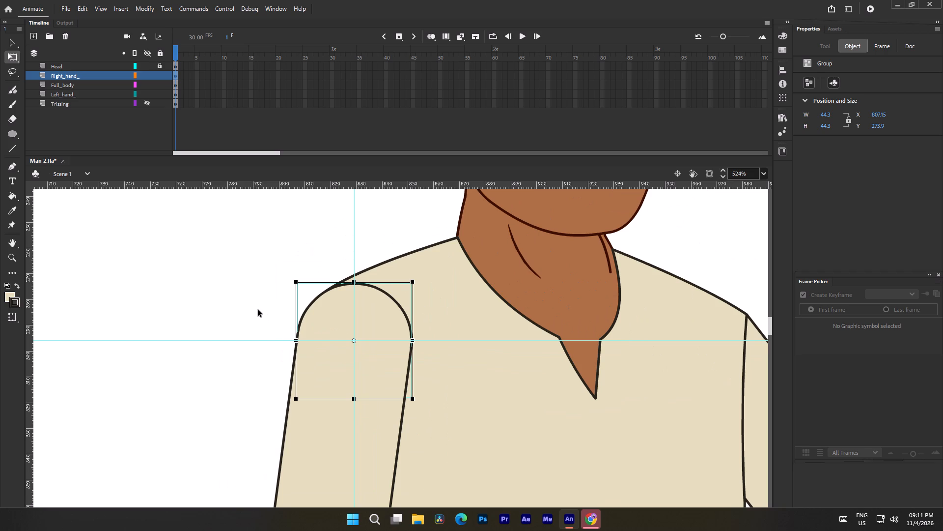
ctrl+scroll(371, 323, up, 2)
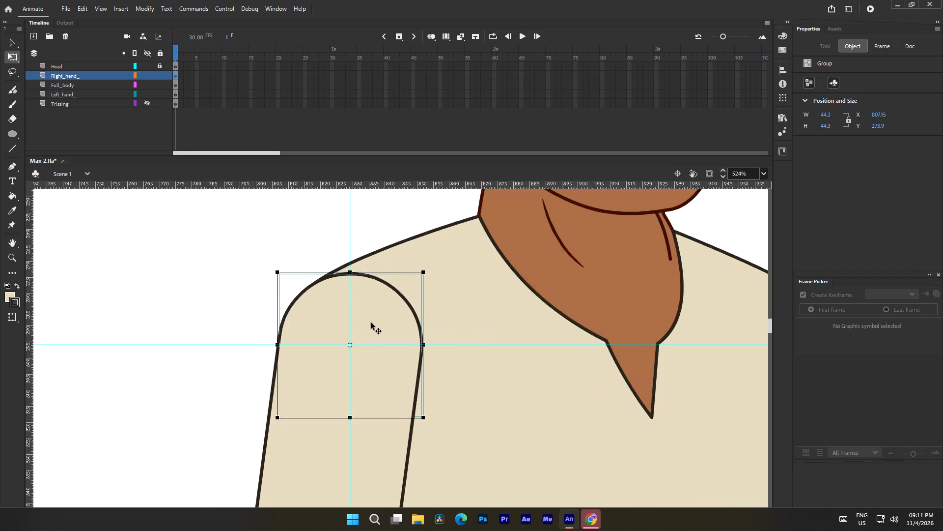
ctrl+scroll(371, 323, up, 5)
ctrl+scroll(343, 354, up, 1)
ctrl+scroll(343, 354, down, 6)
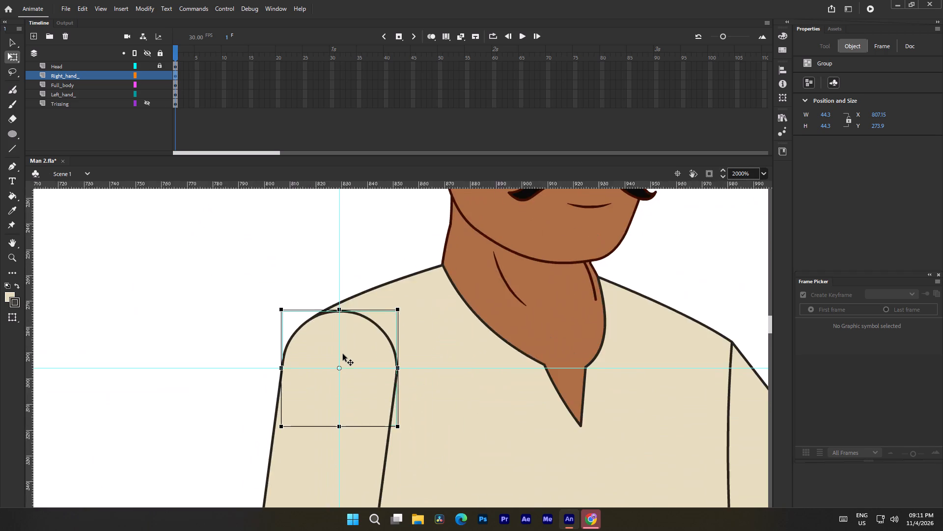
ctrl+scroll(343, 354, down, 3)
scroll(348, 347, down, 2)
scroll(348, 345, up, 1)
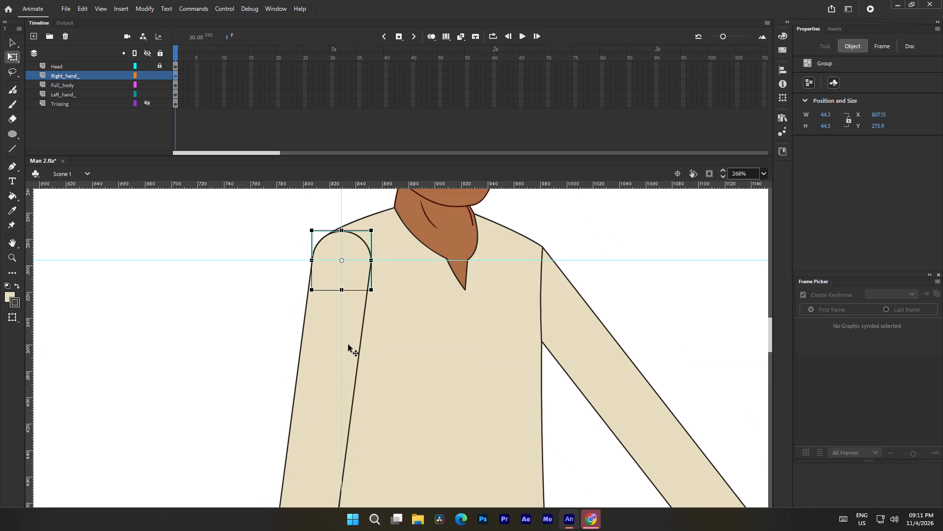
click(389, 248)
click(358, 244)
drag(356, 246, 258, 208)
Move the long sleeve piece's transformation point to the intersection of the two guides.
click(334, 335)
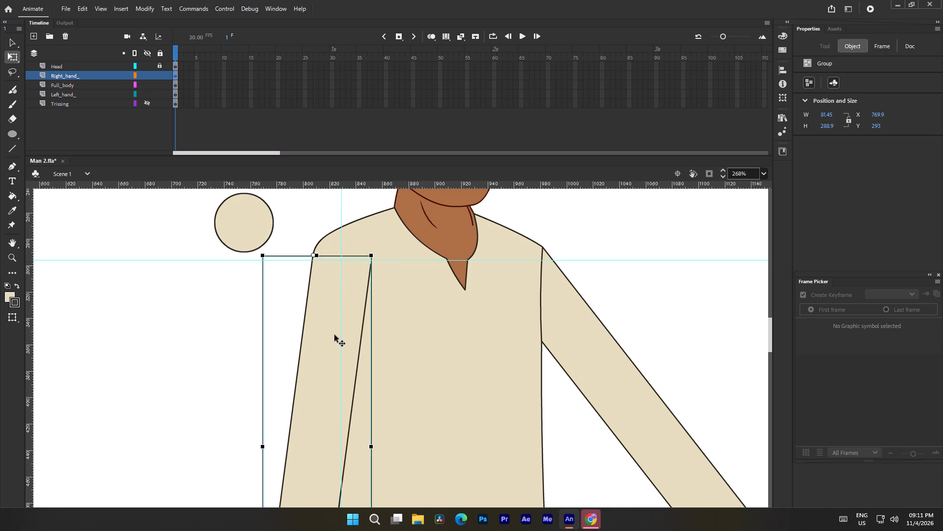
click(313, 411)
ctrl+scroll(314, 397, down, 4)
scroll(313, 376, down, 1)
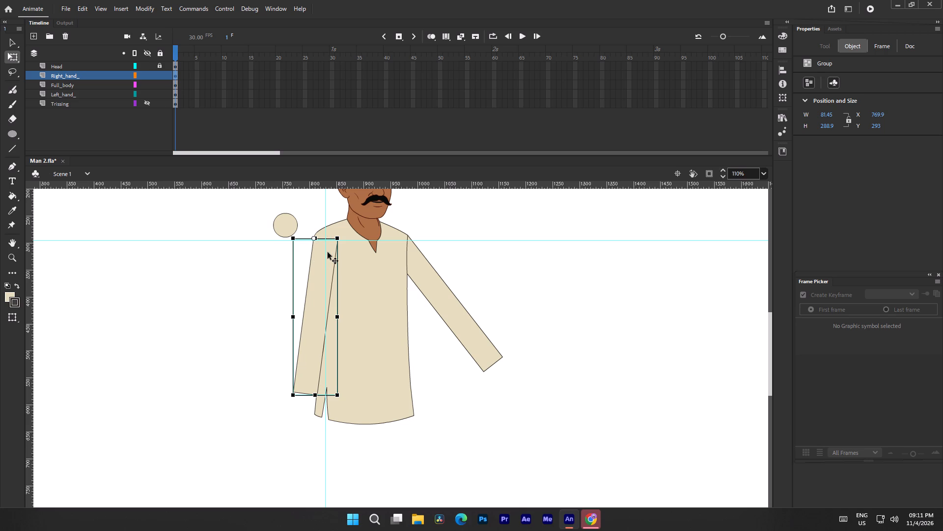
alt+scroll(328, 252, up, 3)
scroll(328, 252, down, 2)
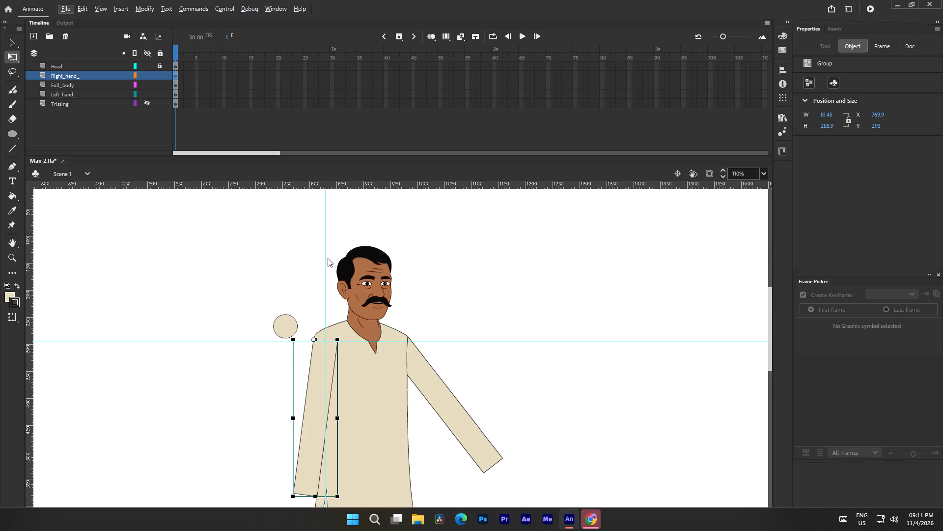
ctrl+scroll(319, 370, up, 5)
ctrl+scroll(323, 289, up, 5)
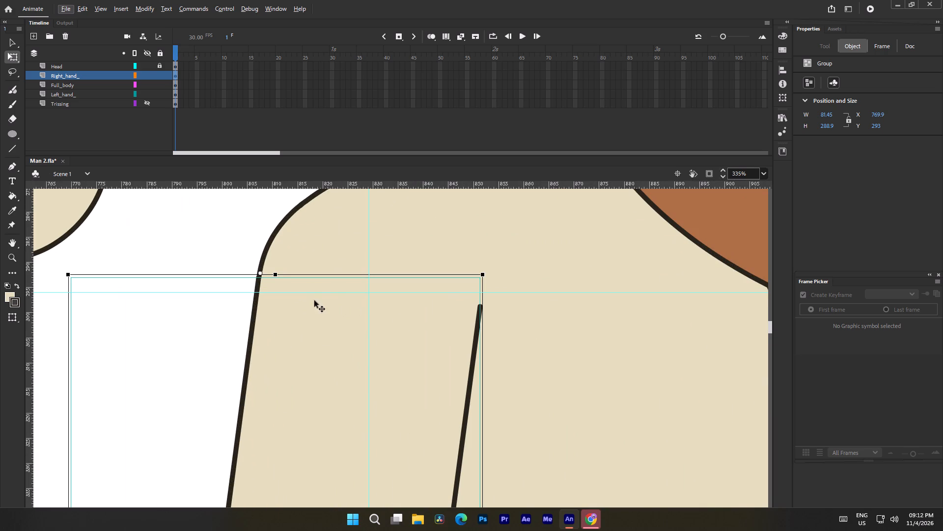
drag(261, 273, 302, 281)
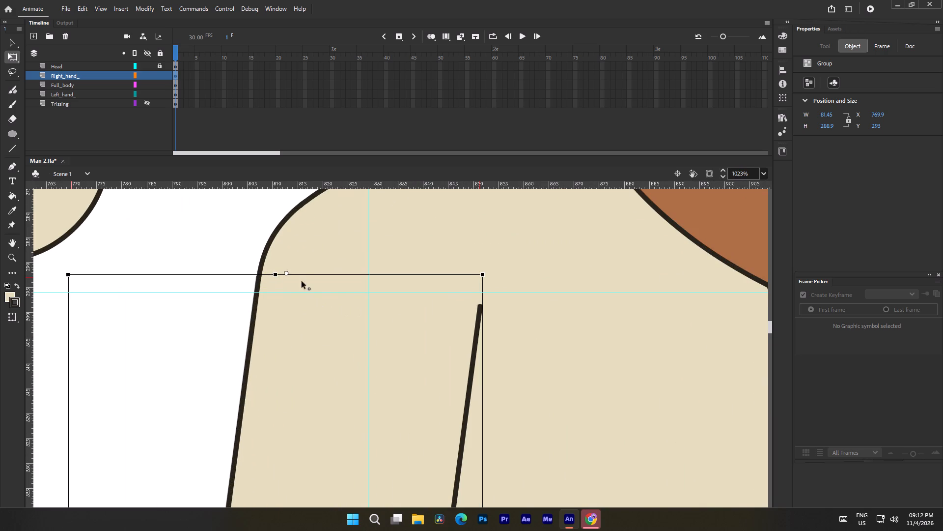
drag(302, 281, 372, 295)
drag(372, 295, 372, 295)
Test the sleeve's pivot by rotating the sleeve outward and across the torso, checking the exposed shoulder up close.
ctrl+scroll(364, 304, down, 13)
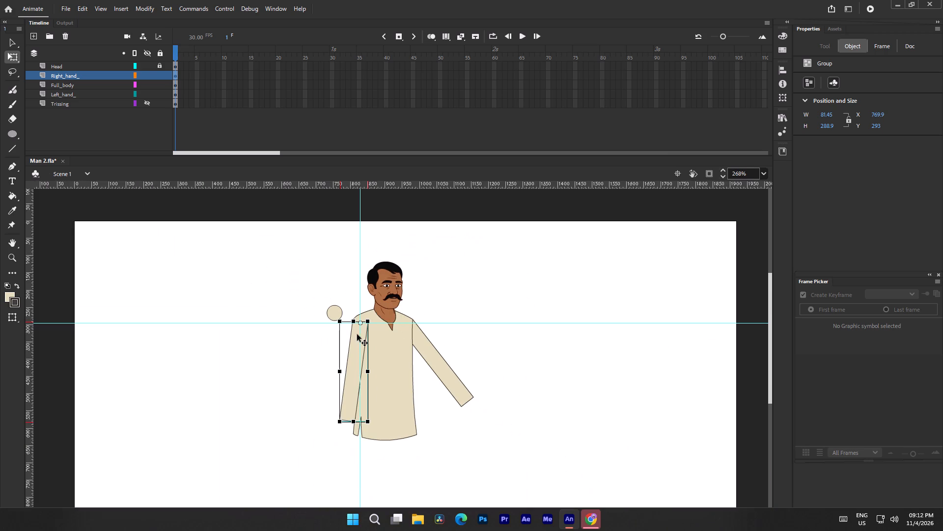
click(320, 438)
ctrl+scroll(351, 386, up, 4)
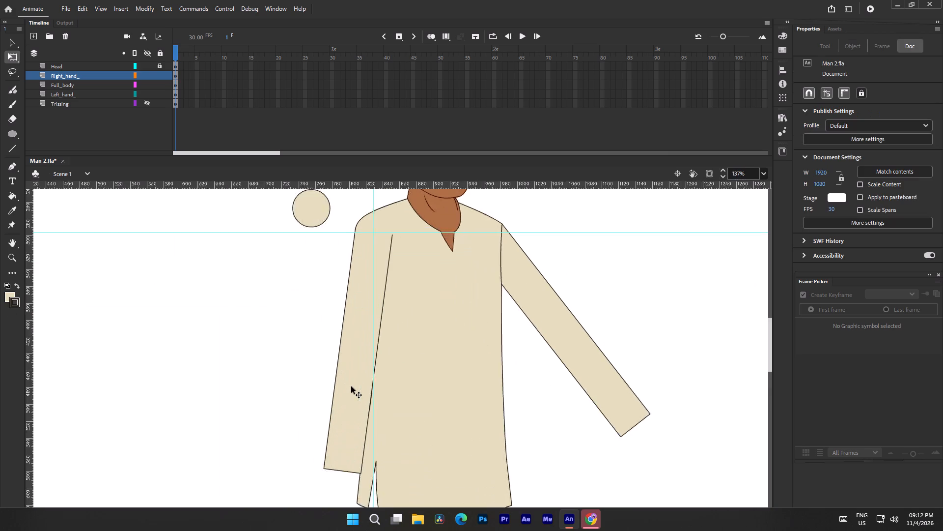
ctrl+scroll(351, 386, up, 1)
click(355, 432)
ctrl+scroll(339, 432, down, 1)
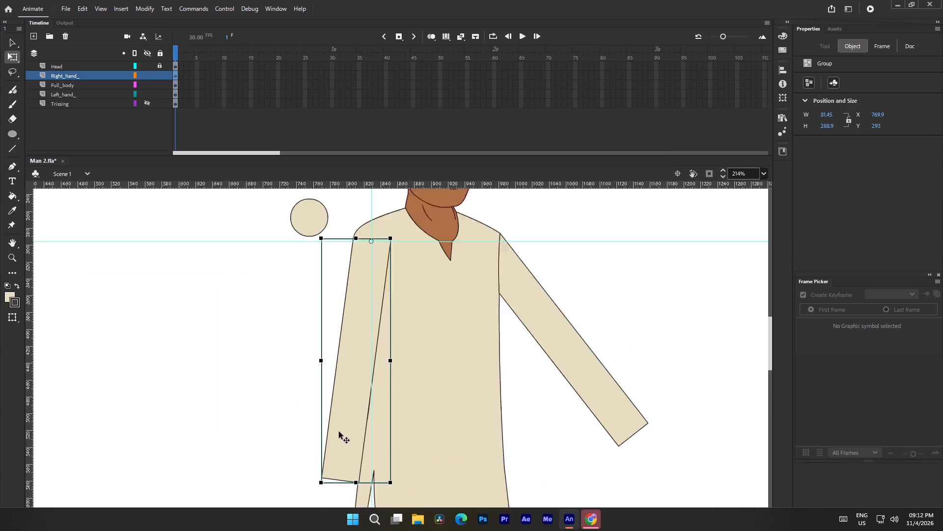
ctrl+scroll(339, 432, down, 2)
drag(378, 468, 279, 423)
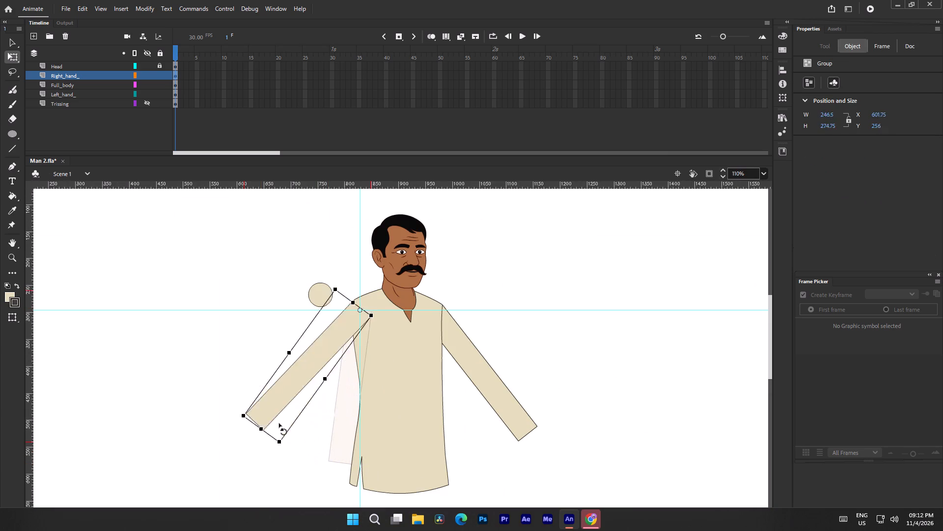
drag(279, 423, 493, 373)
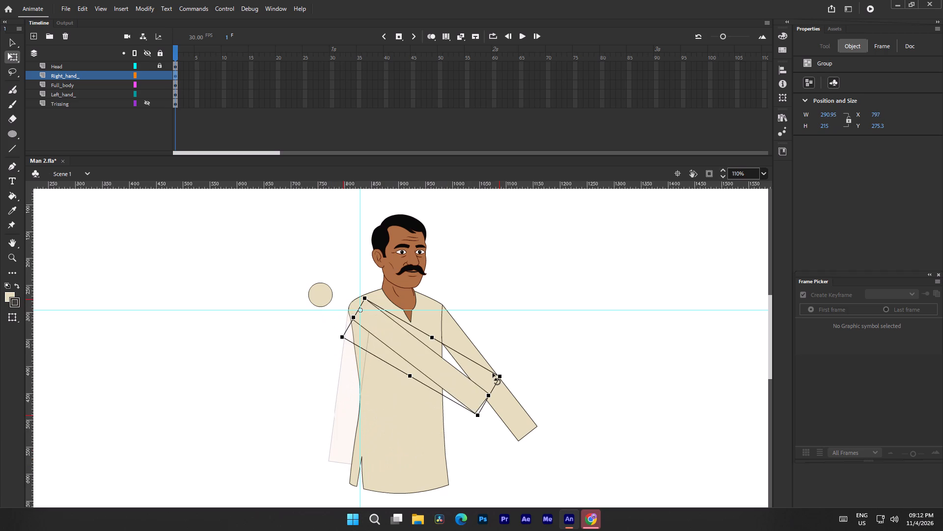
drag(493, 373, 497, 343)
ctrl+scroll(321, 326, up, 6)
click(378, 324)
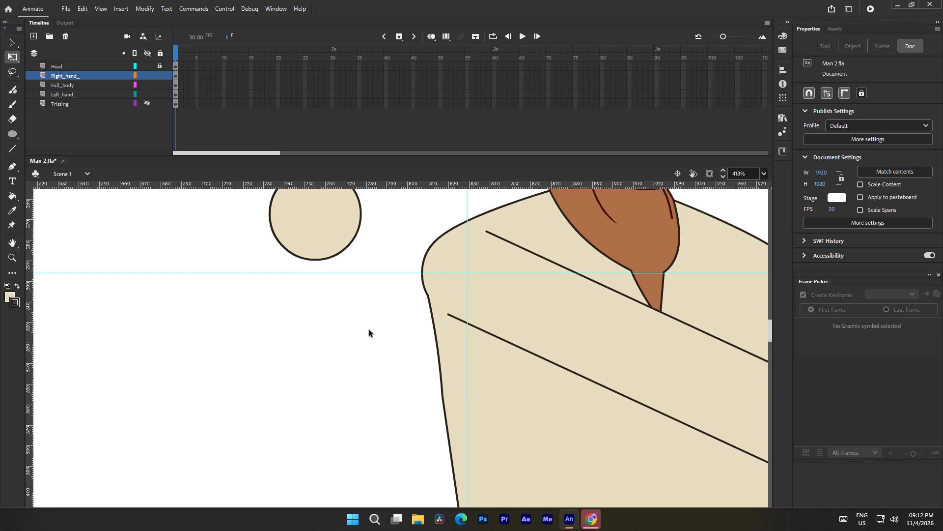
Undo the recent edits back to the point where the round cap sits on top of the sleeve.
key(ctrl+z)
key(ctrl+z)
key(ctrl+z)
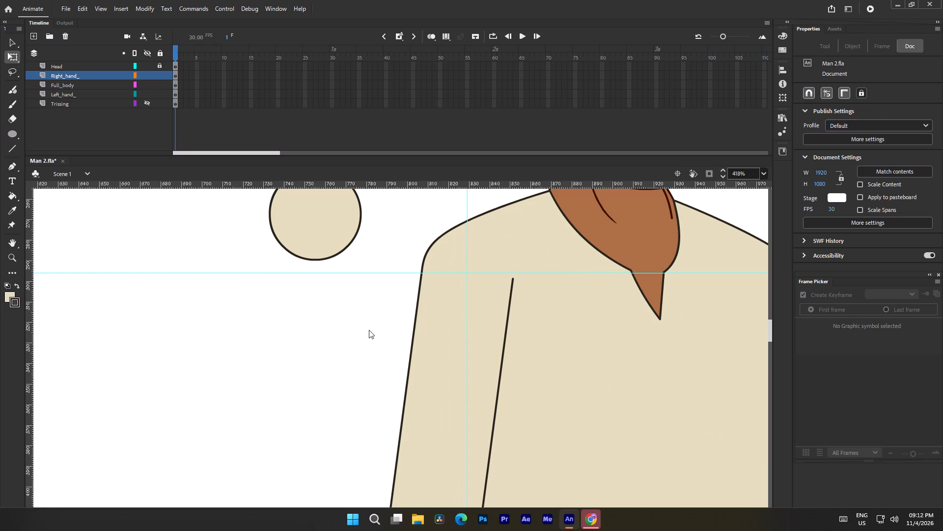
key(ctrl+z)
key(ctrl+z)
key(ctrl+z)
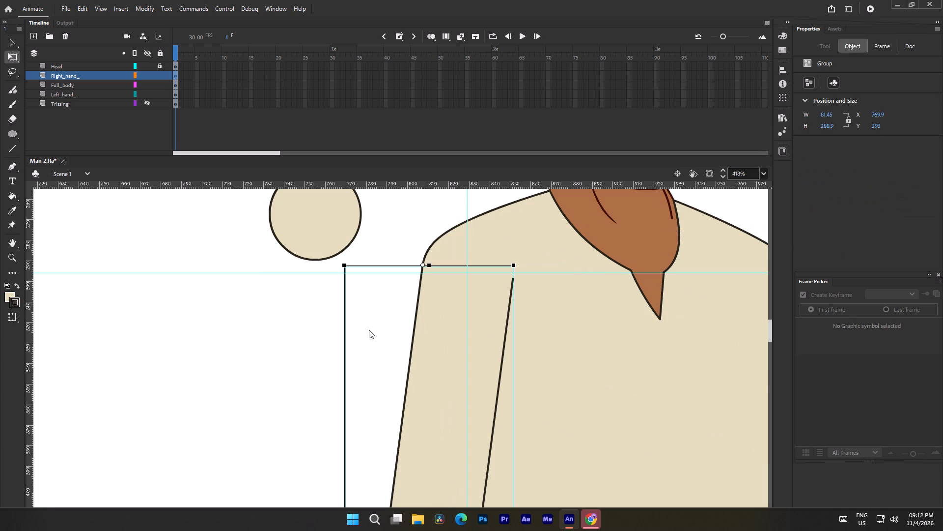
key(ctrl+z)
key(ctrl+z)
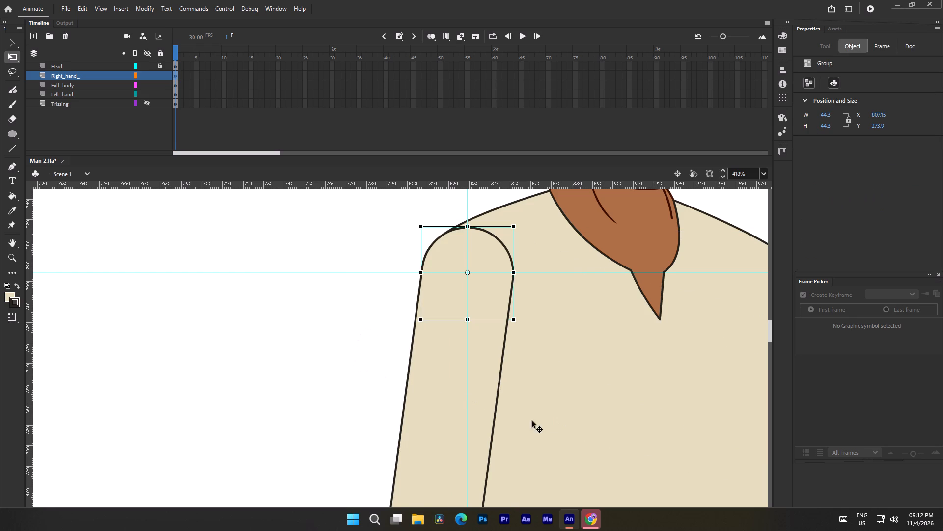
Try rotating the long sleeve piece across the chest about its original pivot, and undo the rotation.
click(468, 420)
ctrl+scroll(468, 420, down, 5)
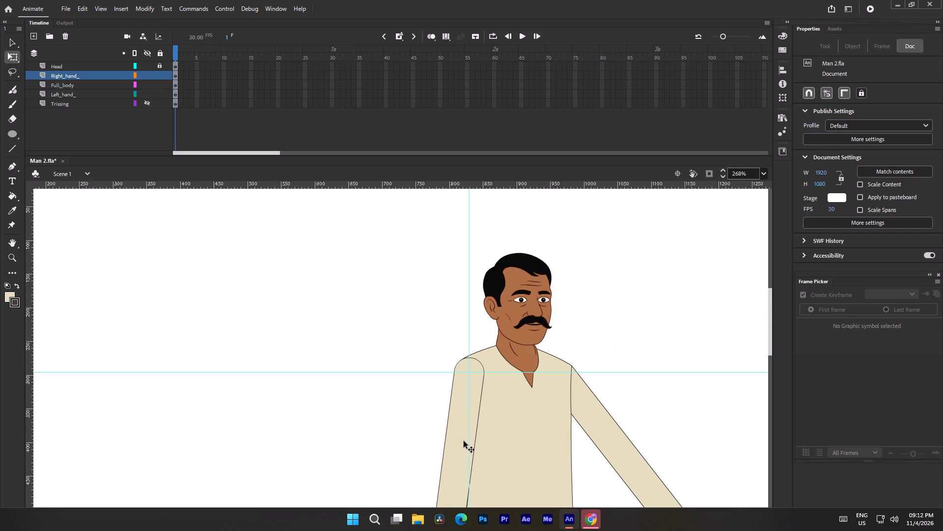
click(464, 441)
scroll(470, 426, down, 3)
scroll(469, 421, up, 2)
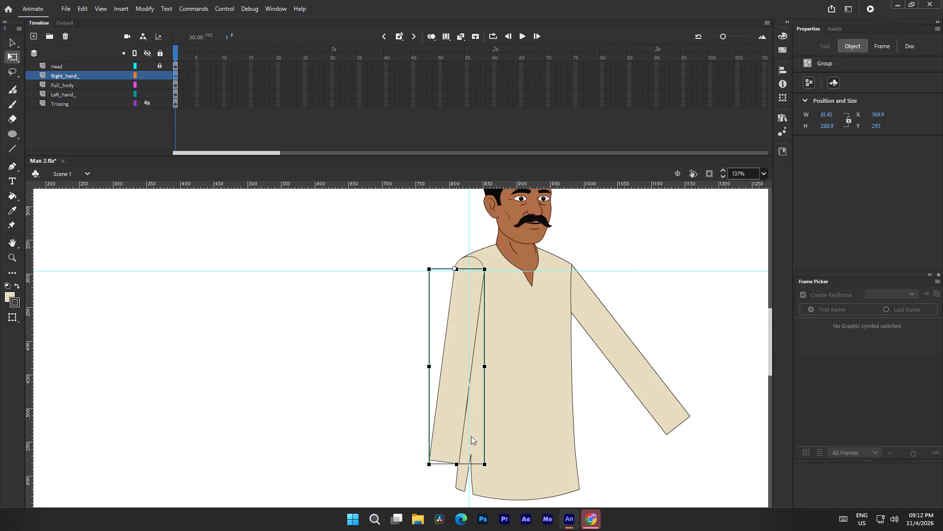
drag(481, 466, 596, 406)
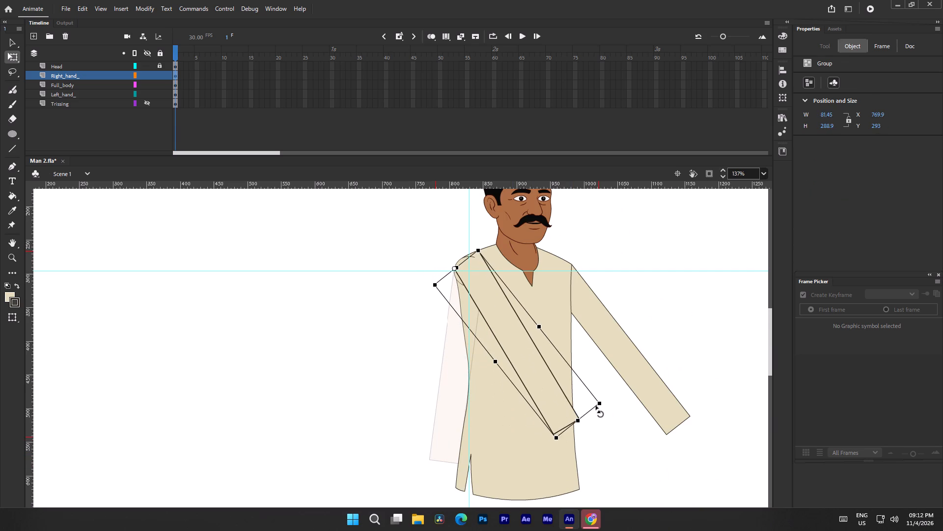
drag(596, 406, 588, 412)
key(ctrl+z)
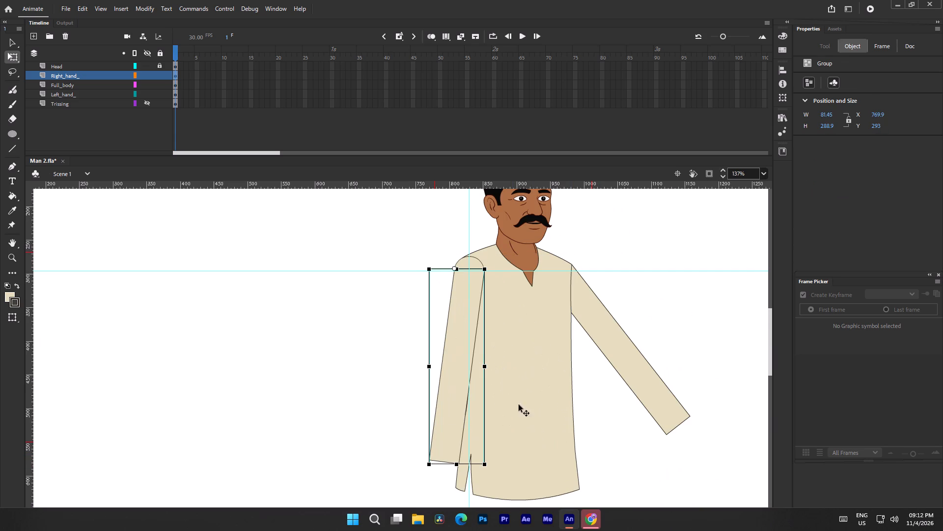
Set the long sleeve piece's transformation point at the guide intersection in the centre of the round cap.
click(386, 283)
ctrl+scroll(461, 286, up, 4)
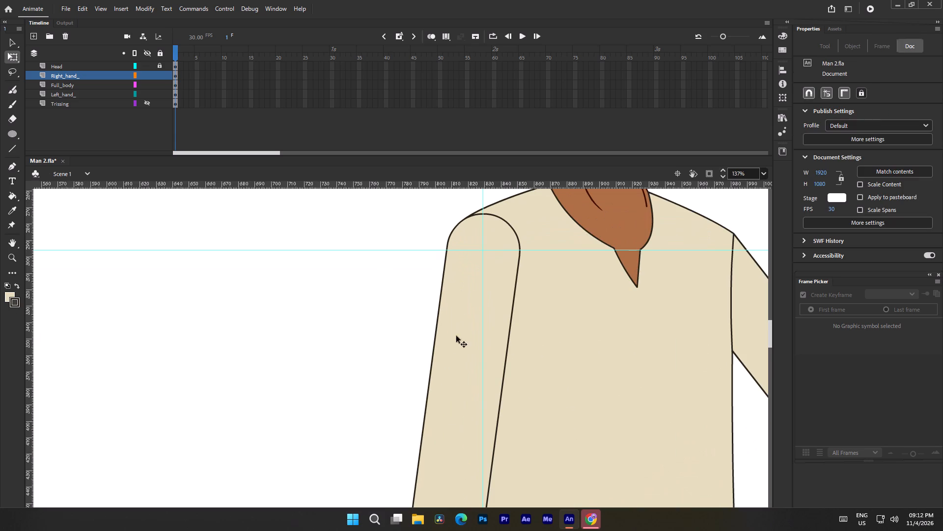
click(455, 344)
ctrl+scroll(453, 253, up, 2)
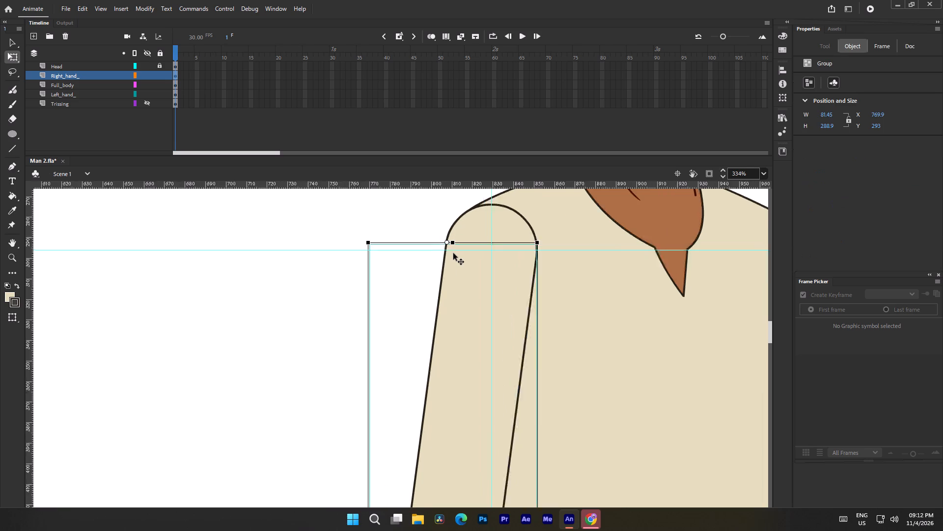
ctrl+scroll(453, 253, up, 2)
drag(442, 233, 469, 252)
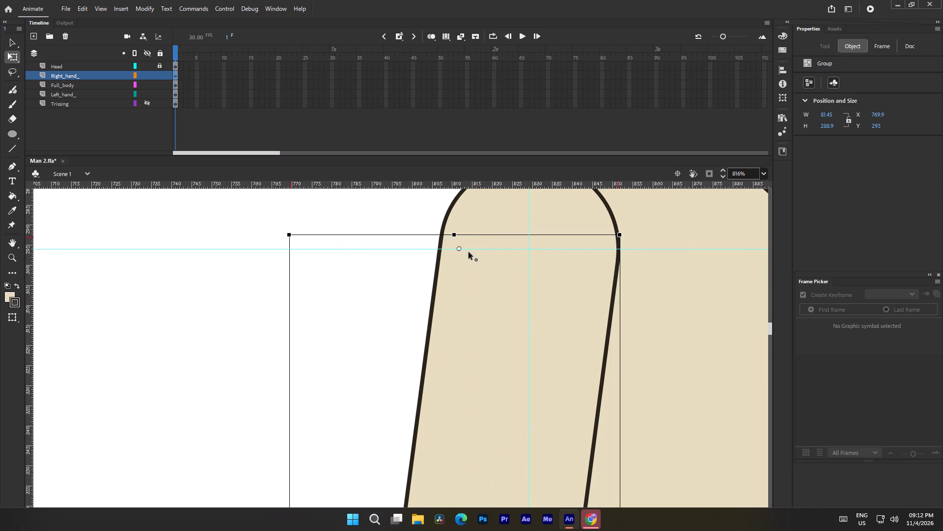
drag(469, 252, 528, 252)
Rotate the long sleeve piece diagonally across the torso about the cap's centre and inspect the shoulder joint.
ctrl+scroll(515, 298, down, 2)
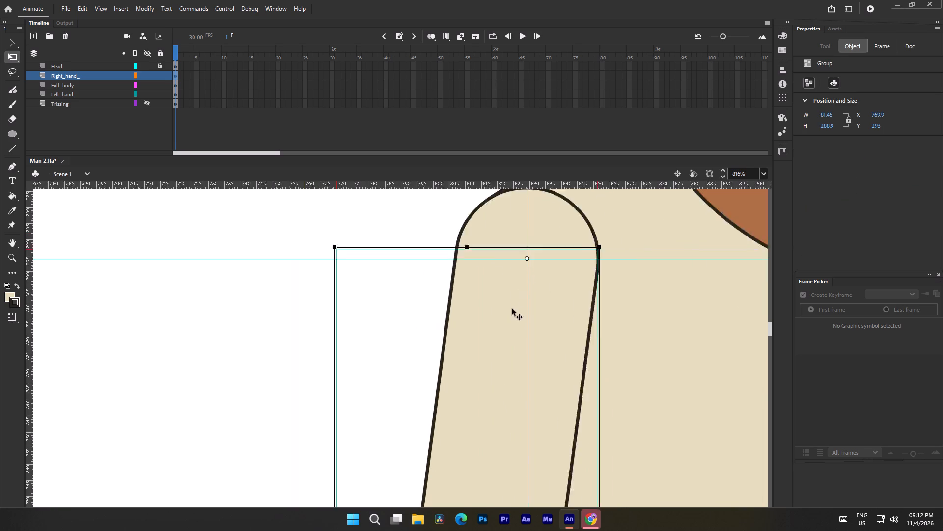
ctrl+scroll(512, 308, down, 5)
click(506, 397)
scroll(486, 371, down, 3)
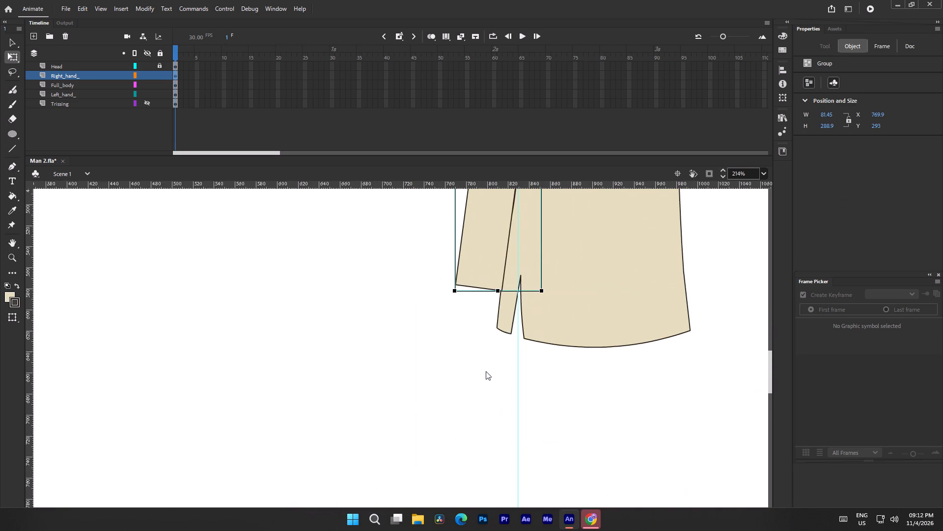
scroll(486, 371, up, 2)
ctrl+scroll(489, 374, down, 3)
scroll(489, 383, up, 4)
ctrl+scroll(489, 386, down, 1)
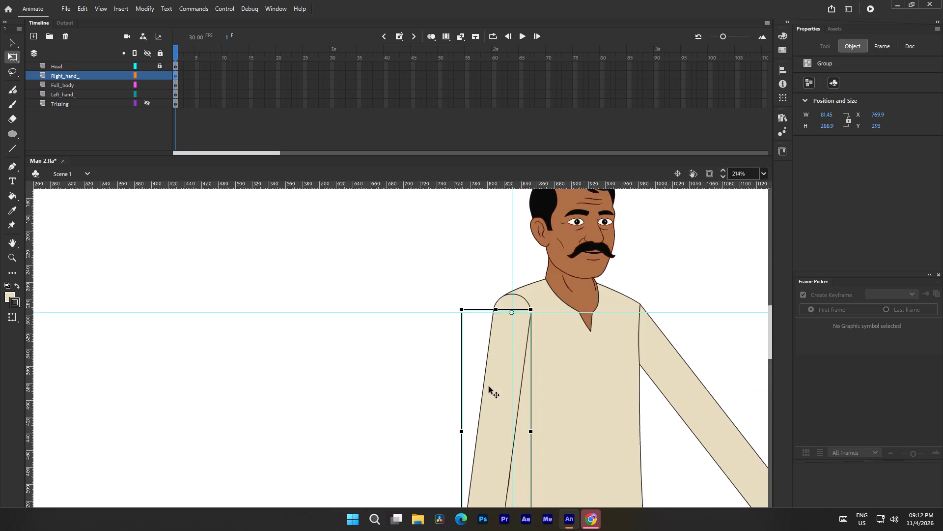
ctrl+scroll(489, 386, down, 2)
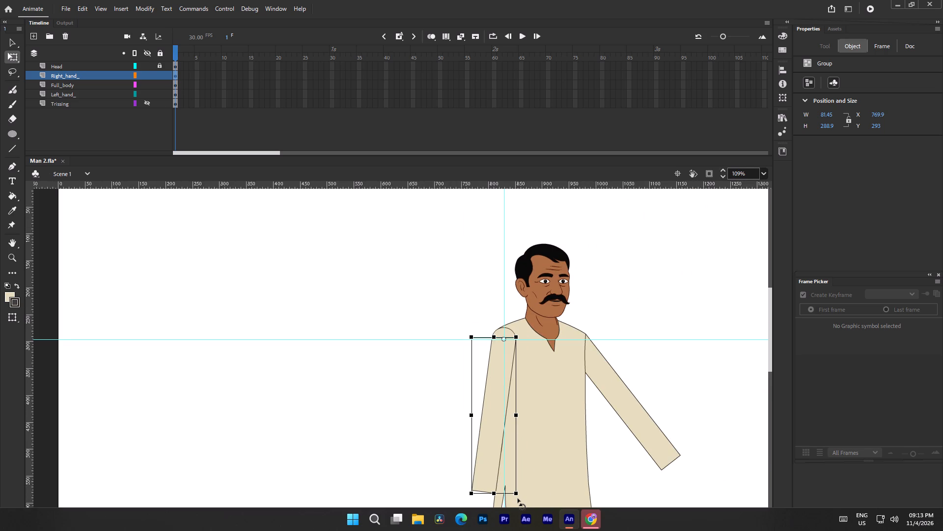
drag(518, 499, 654, 407)
click(691, 376)
ctrl+scroll(509, 344, up, 2)
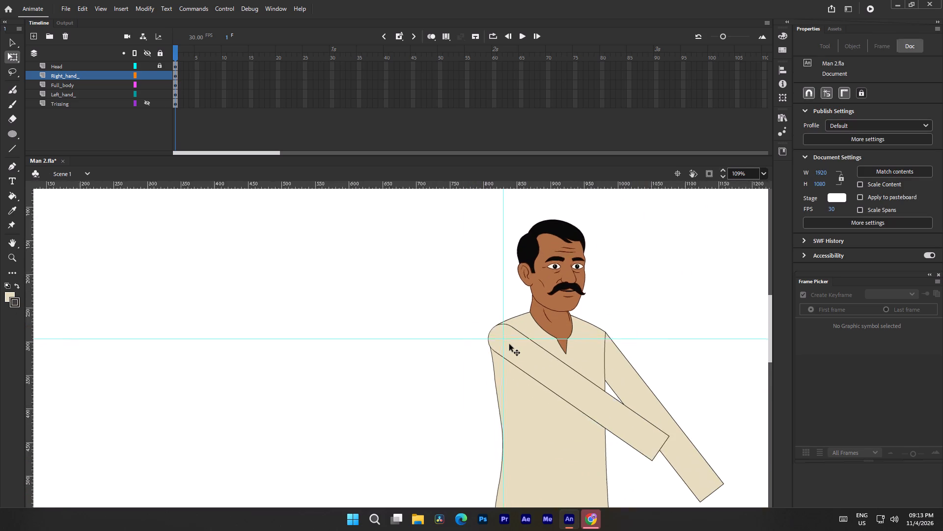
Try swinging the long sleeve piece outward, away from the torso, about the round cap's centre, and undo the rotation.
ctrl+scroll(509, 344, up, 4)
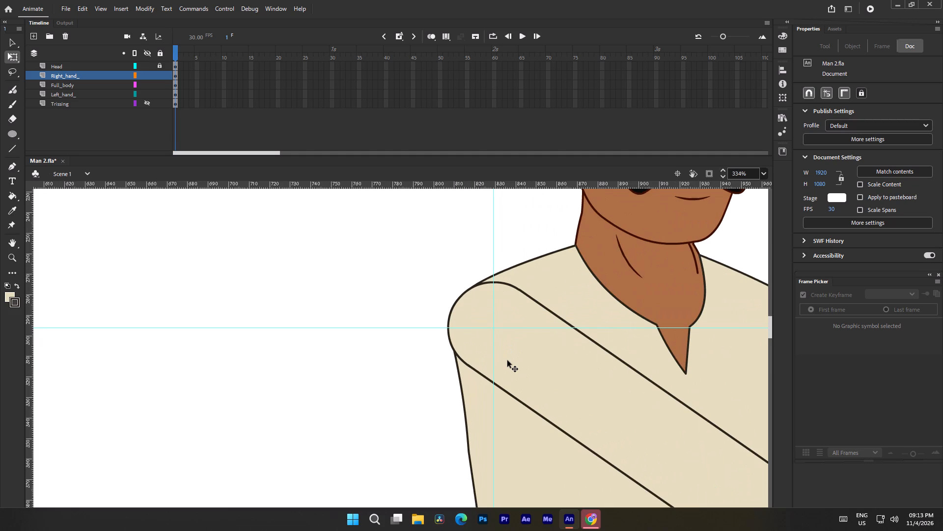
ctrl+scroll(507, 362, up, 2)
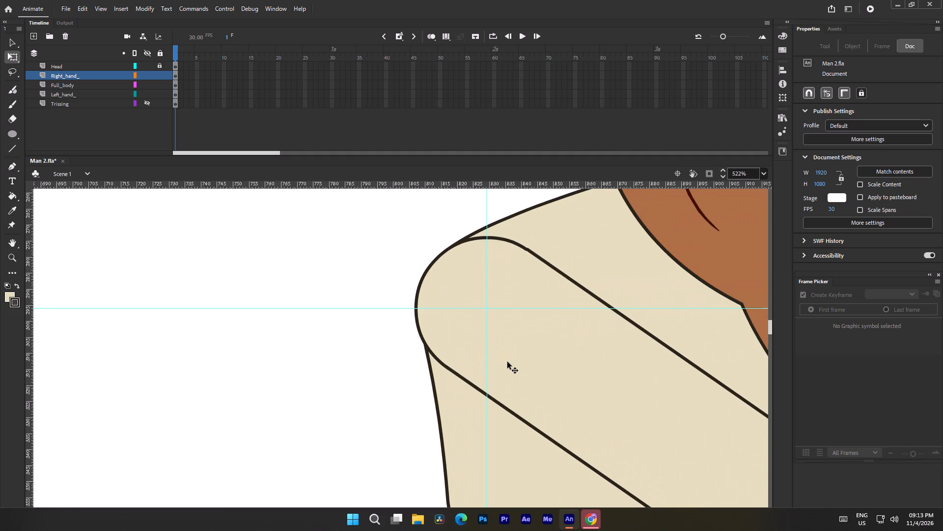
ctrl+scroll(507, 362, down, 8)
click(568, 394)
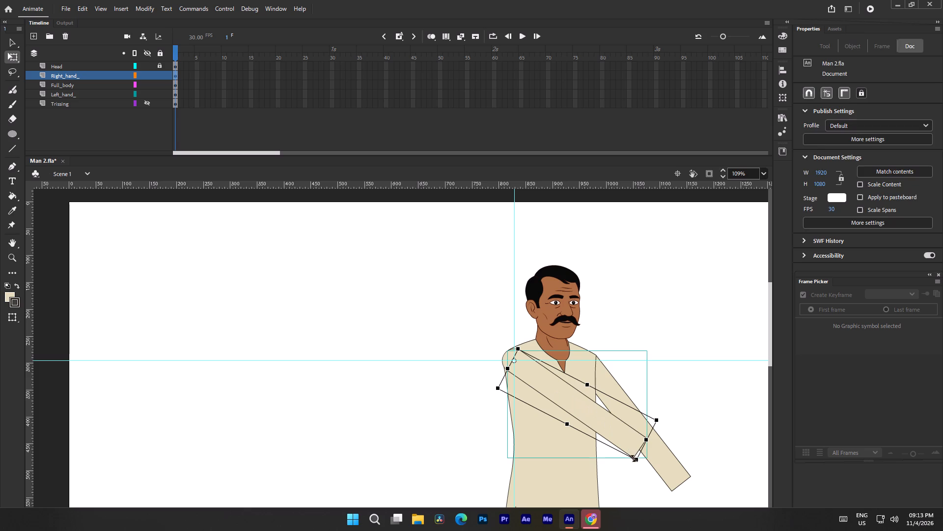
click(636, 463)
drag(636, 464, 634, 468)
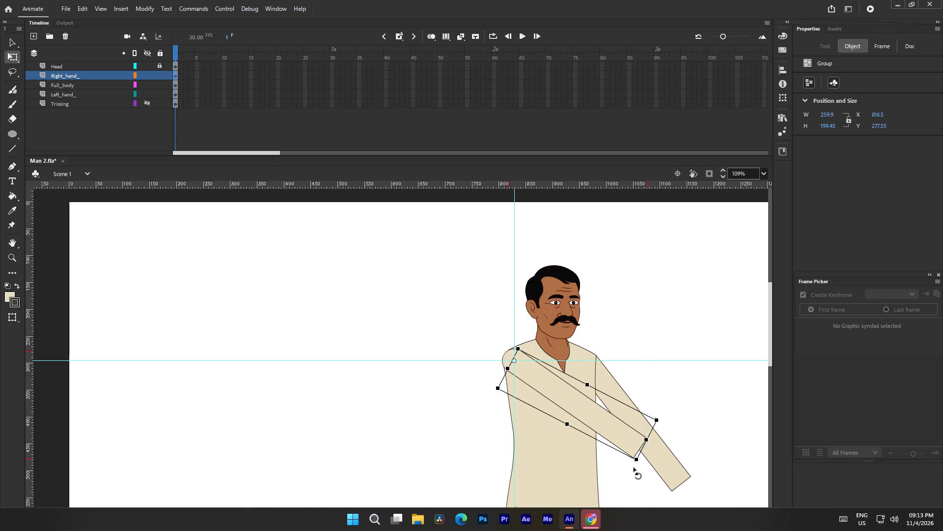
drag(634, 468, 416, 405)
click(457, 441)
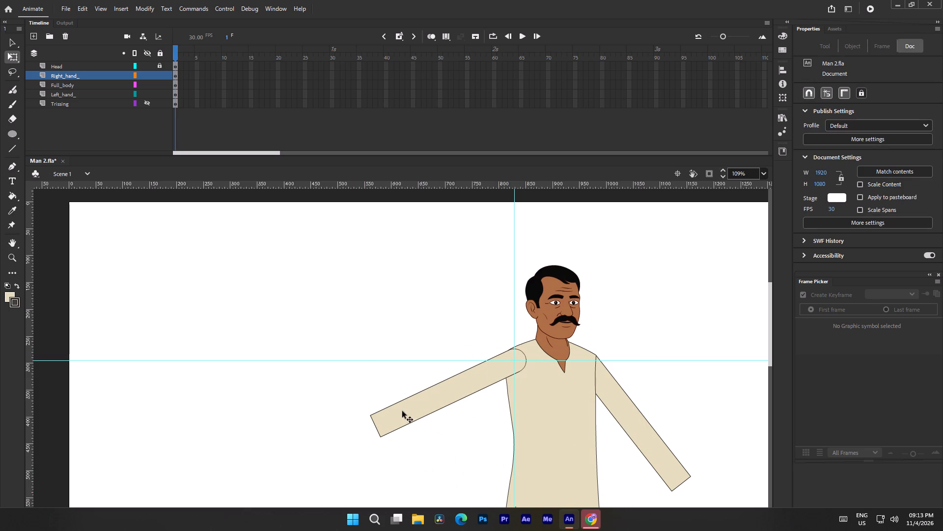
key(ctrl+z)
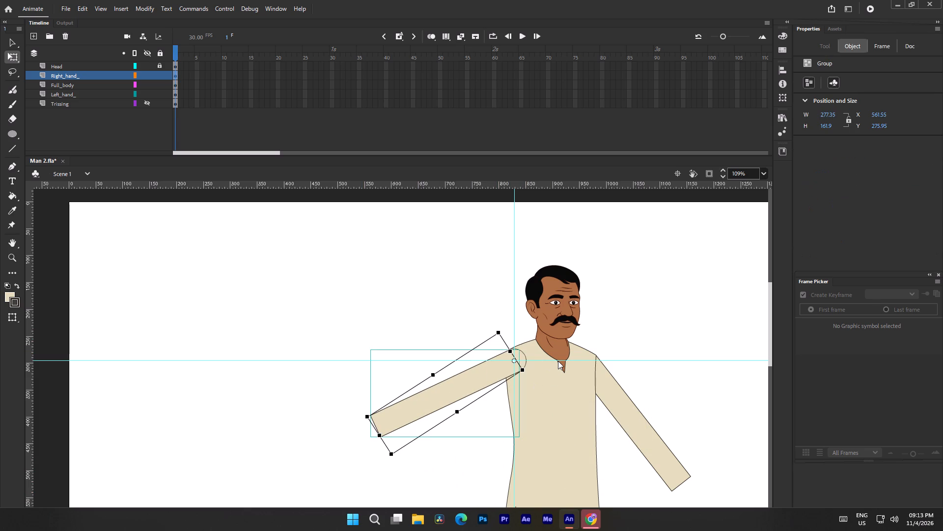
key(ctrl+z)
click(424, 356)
Rotate the long sleeve piece from across the chest to hang down along the torso's side, and inspect the shoulder joint.
ctrl+scroll(539, 384, down, 4)
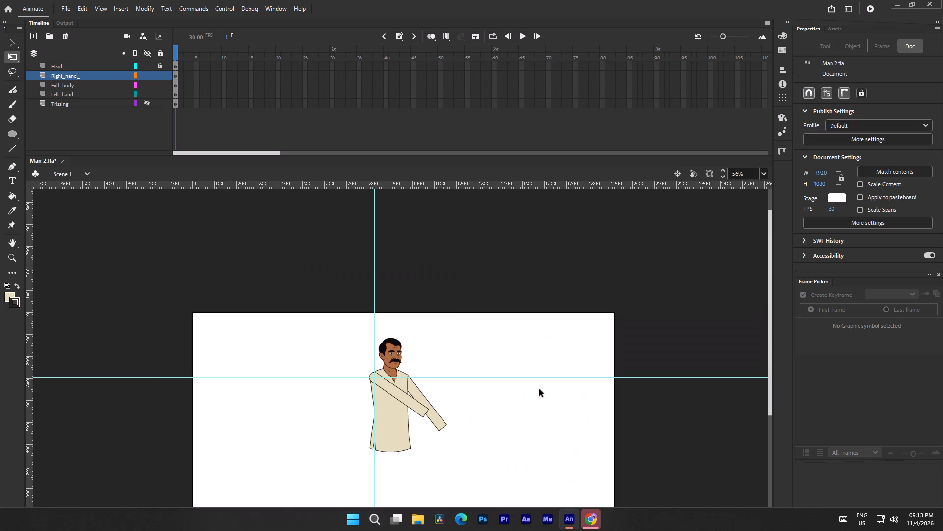
ctrl+scroll(391, 396, up, 5)
click(457, 421)
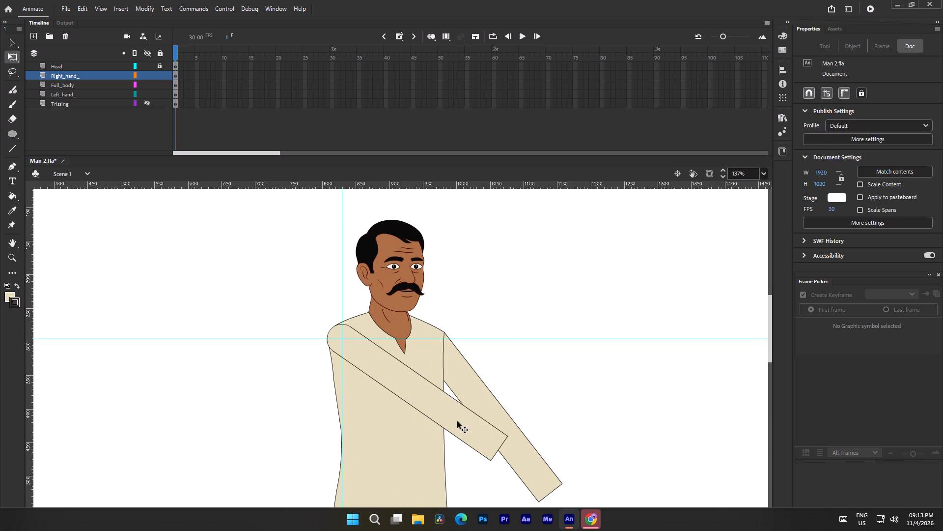
drag(491, 467, 325, 480)
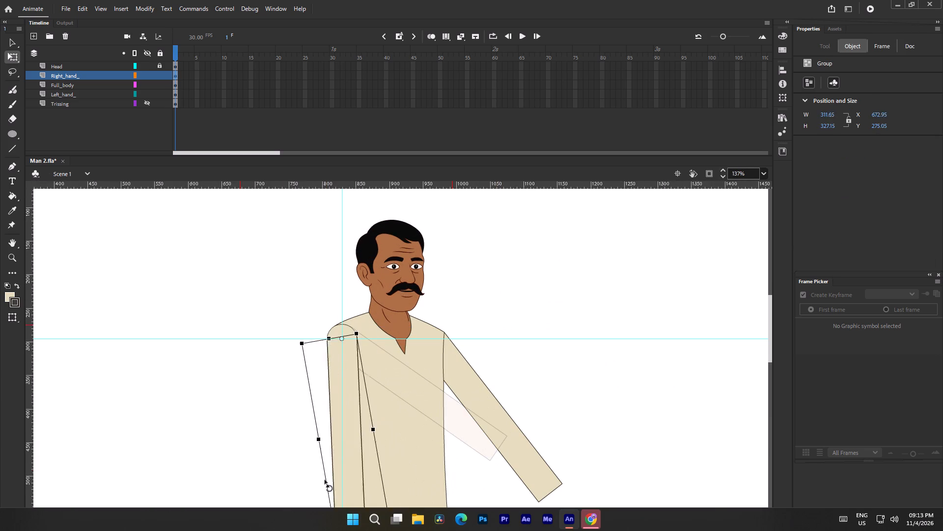
drag(325, 480, 317, 478)
click(606, 379)
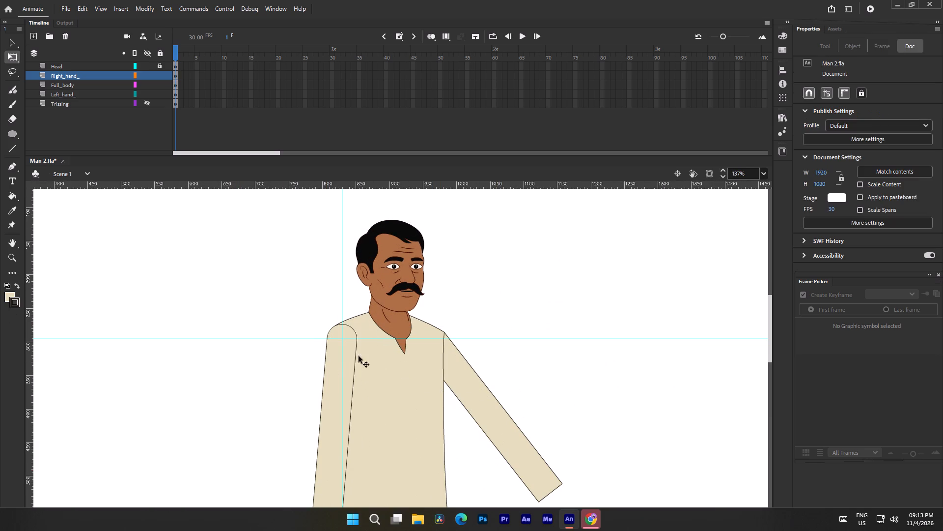
ctrl+scroll(335, 353, up, 6)
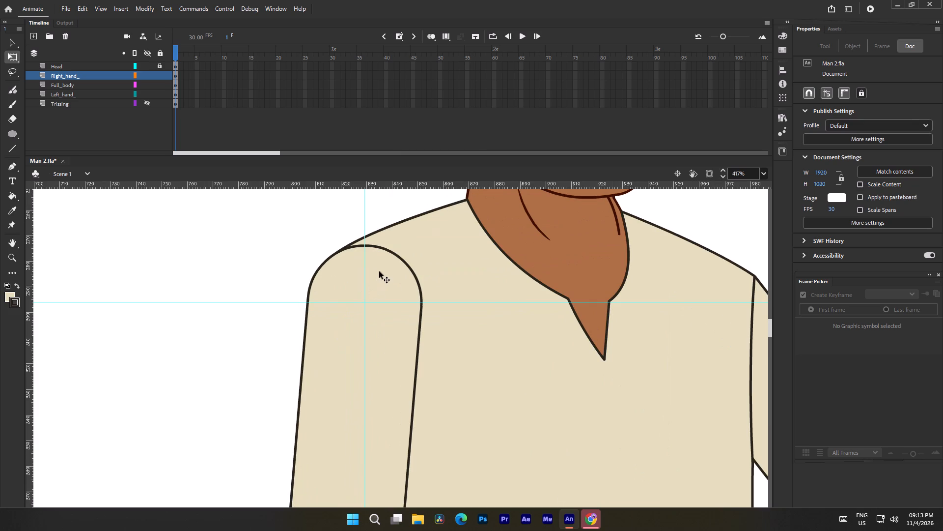
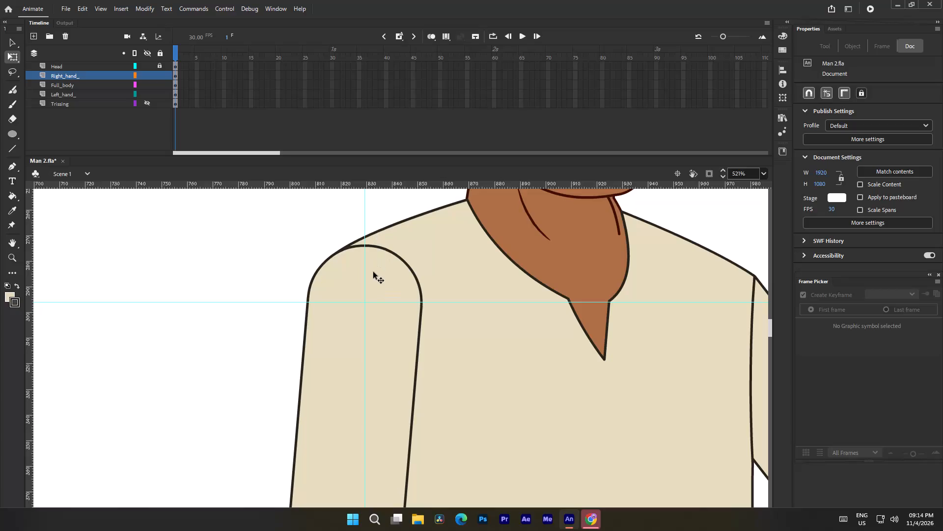
Copy the sleeve's round cap circle and paste it in place inside the torso's shirt group.
click(373, 274)
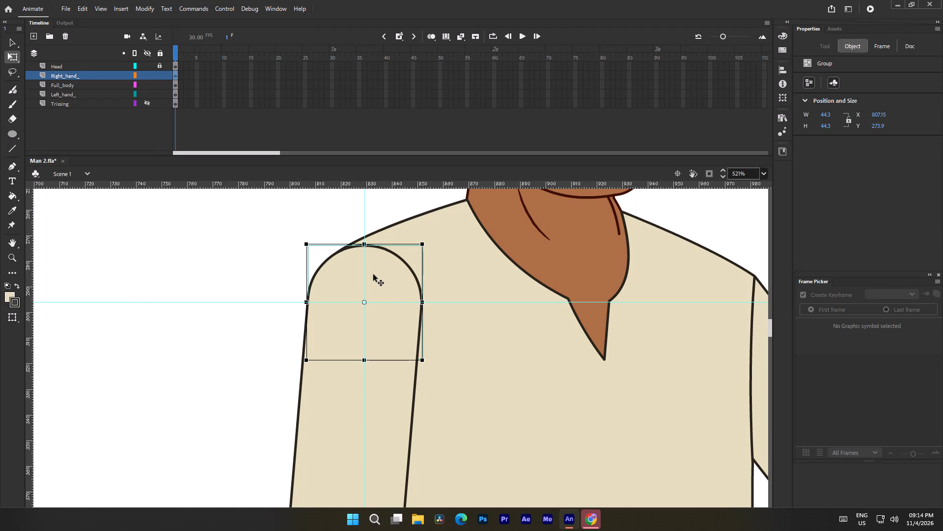
click(373, 274)
key(ctrl+c)
click(220, 263)
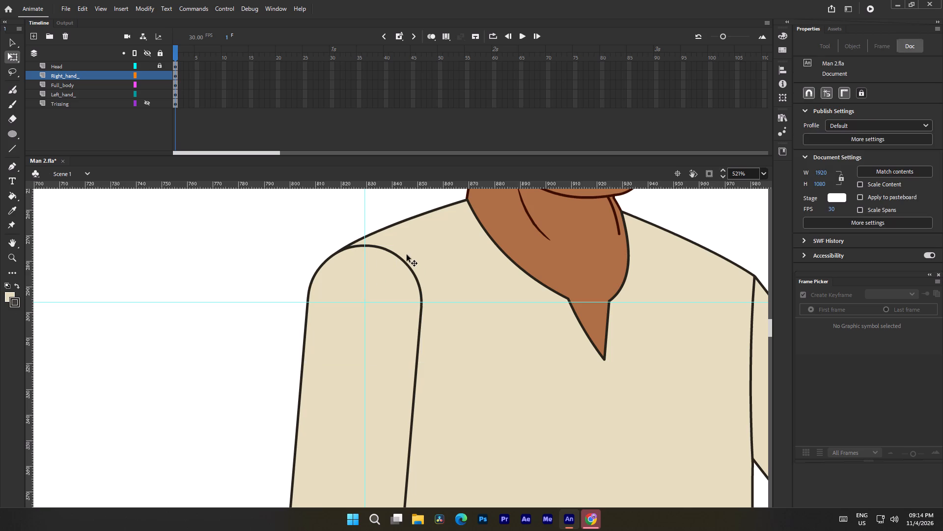
double_click(412, 250)
double_click(396, 265)
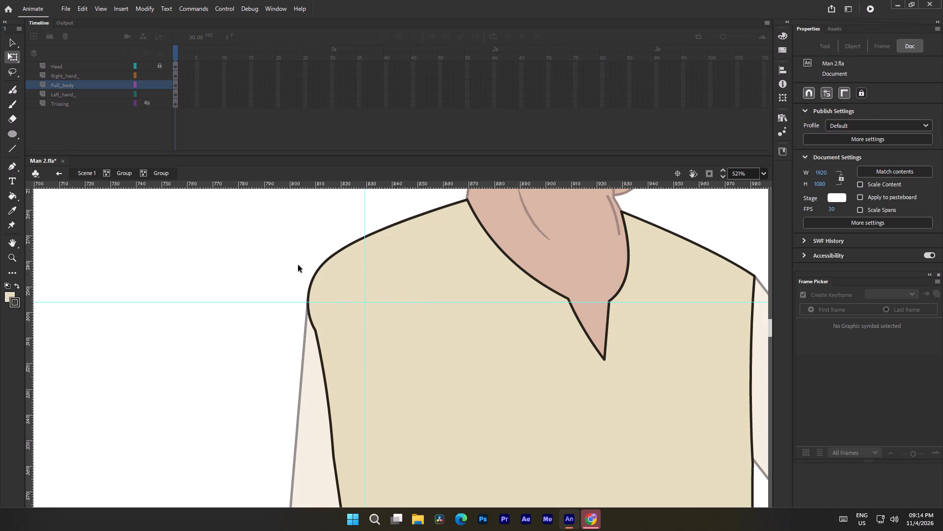
click(256, 264)
double_click(366, 266)
triple_click(366, 266)
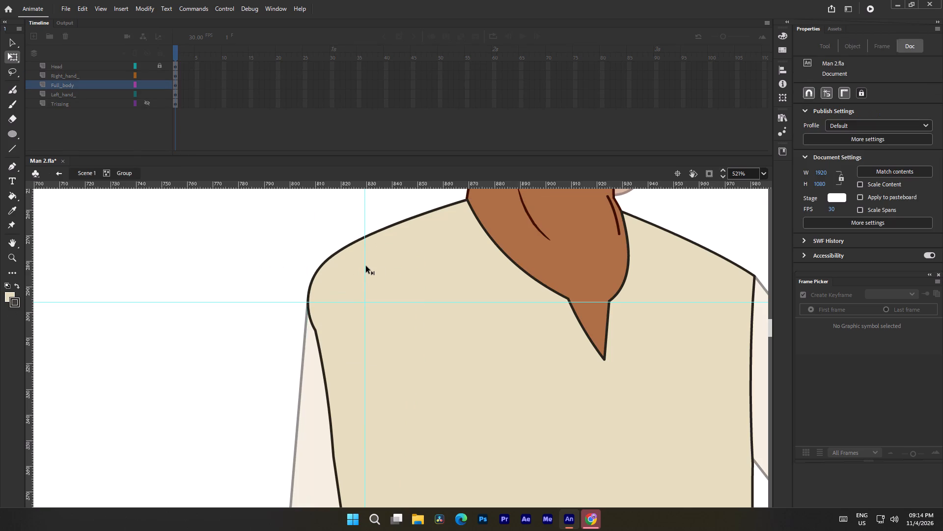
triple_click(431, 265)
double_click(431, 265)
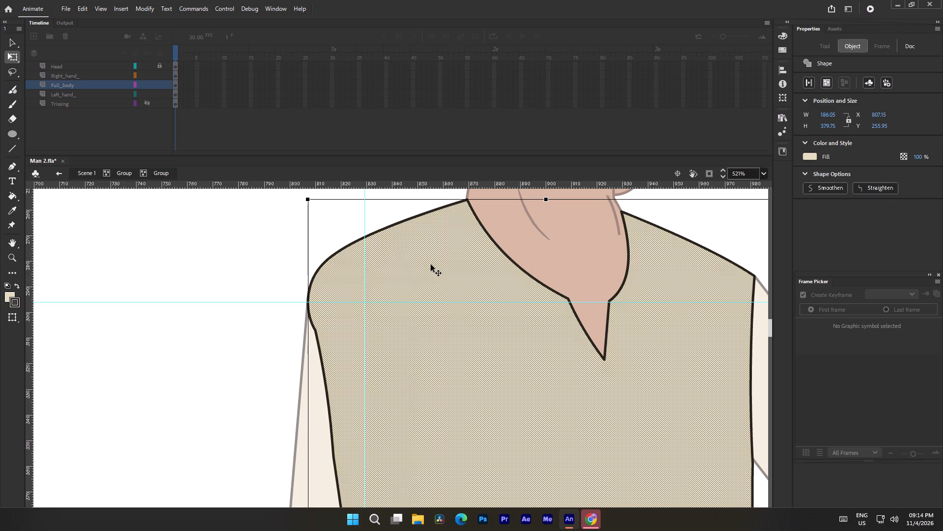
click(258, 259)
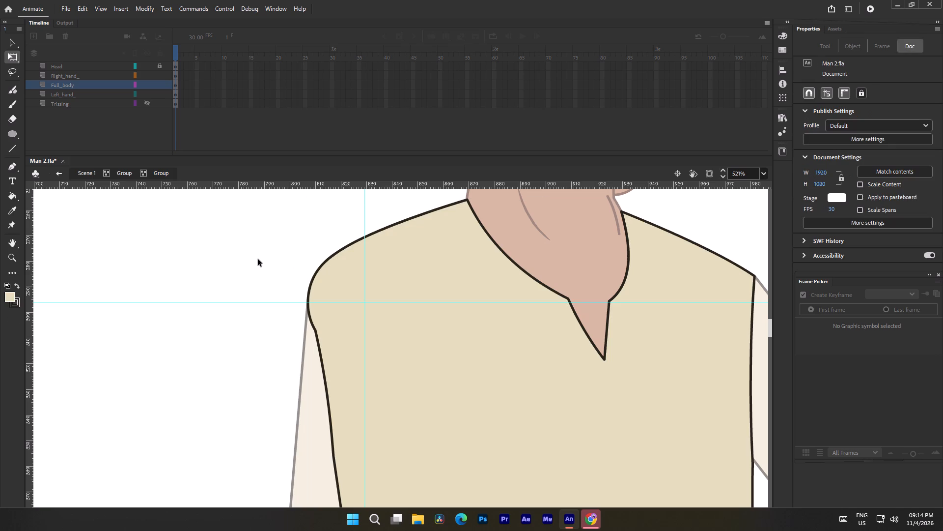
key(ctrl+shift+v)
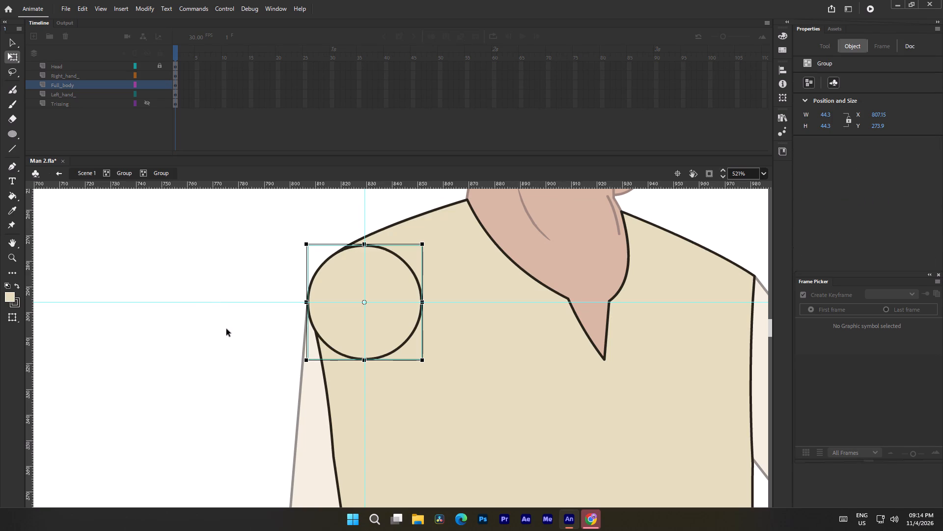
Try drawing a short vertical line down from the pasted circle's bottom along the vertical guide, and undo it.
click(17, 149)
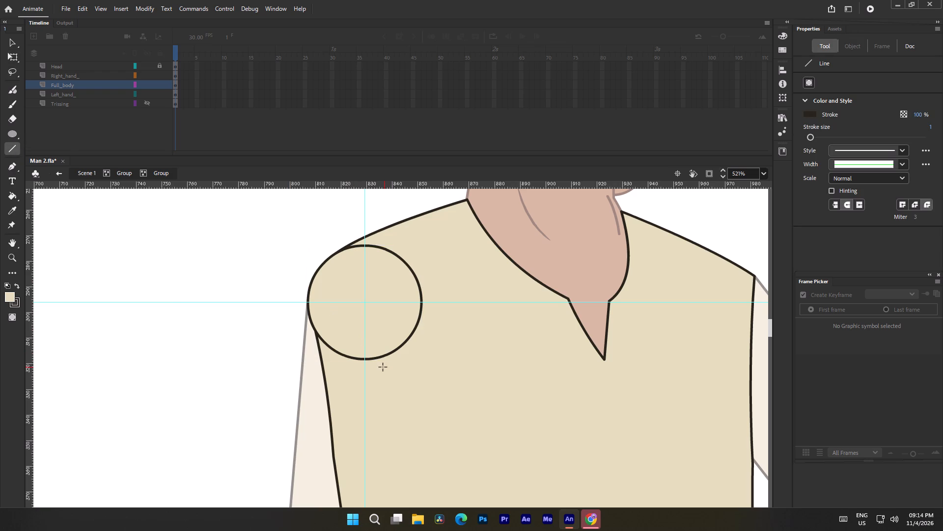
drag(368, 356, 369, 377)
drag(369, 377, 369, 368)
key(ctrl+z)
Break apart the pasted circle so it merges with the torso shape.
key(v)
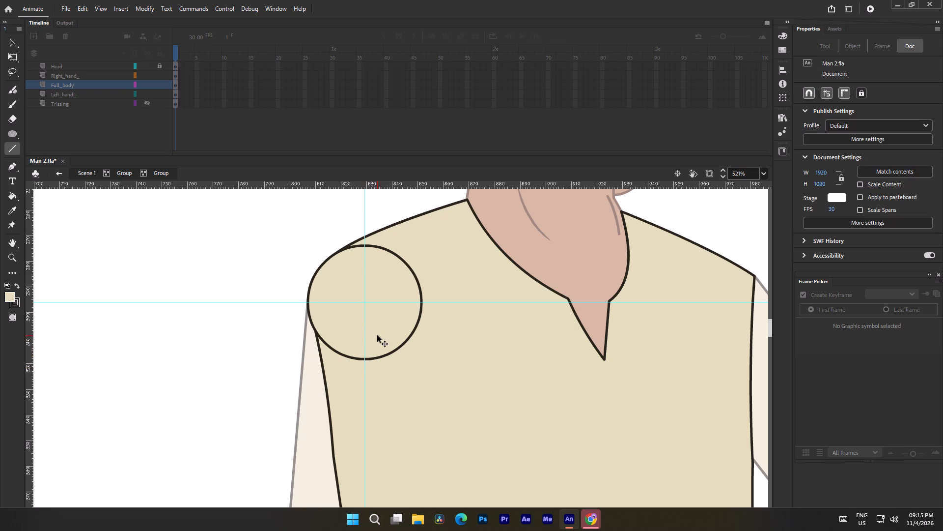
click(377, 335)
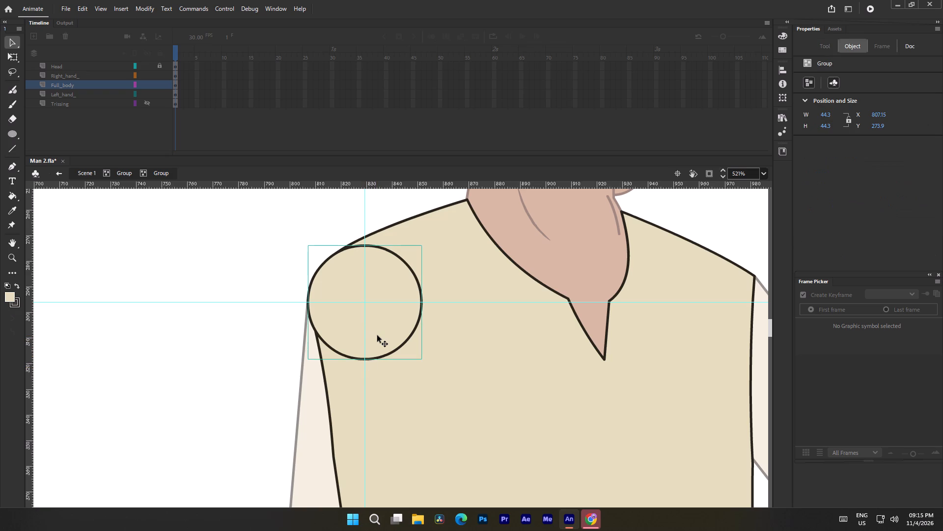
key(ctrl+b)
click(149, 355)
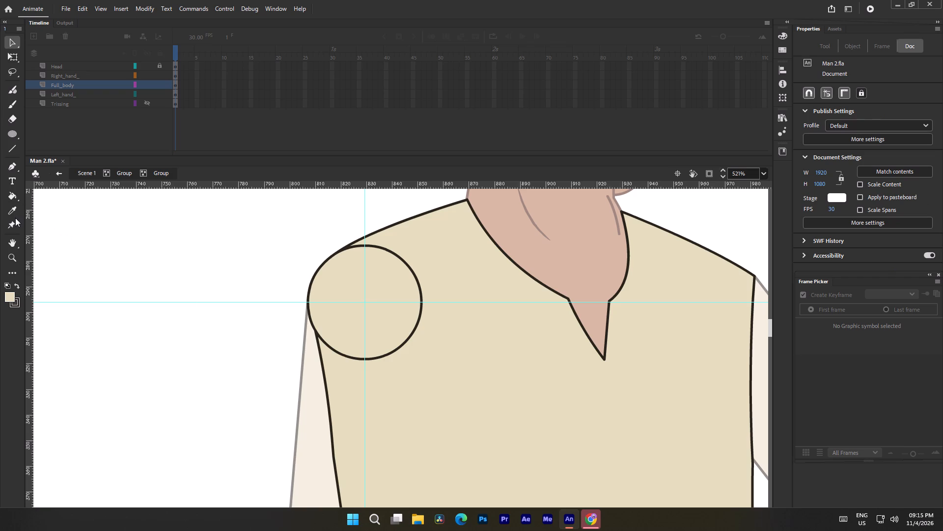
Draw a short vertical line across the circle's bottom on the vertical guide and delete the circle outline on its chest side.
key(l)
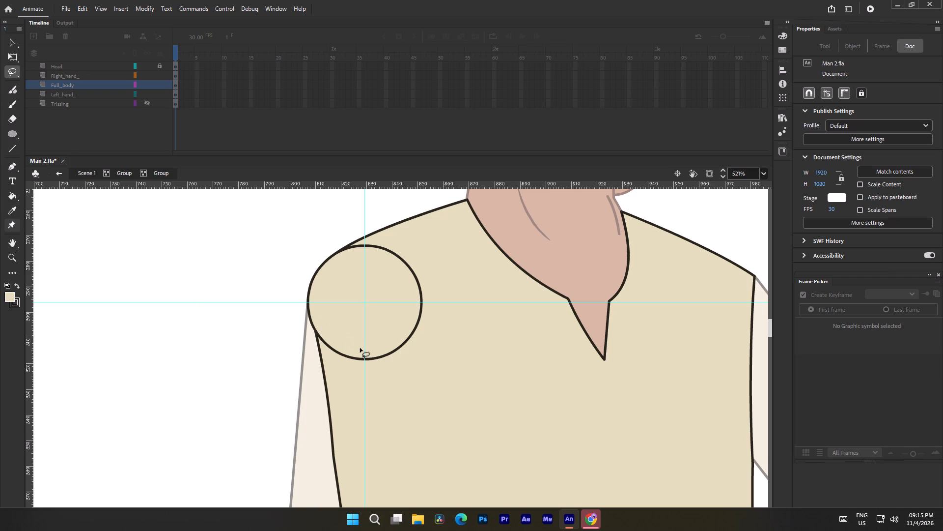
key(n)
drag(367, 349, 367, 375)
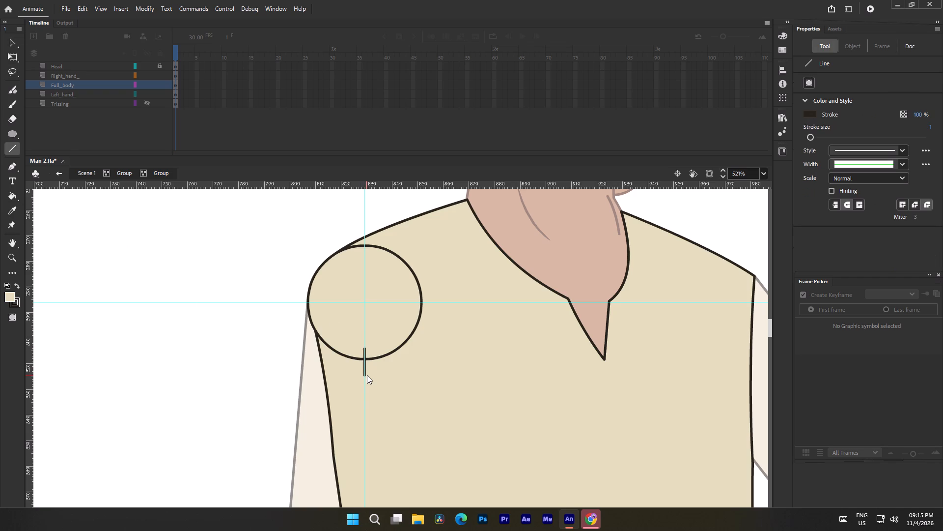
key(v)
click(389, 352)
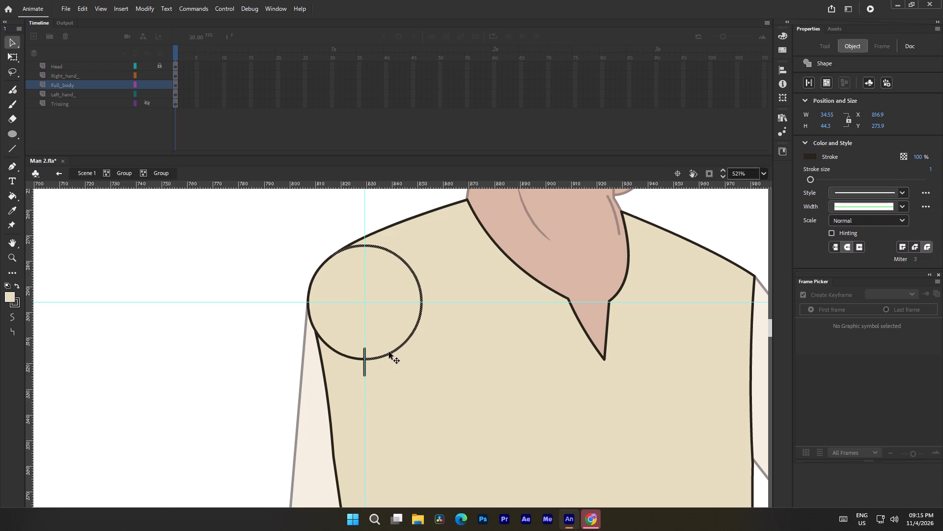
key(BackSpace)
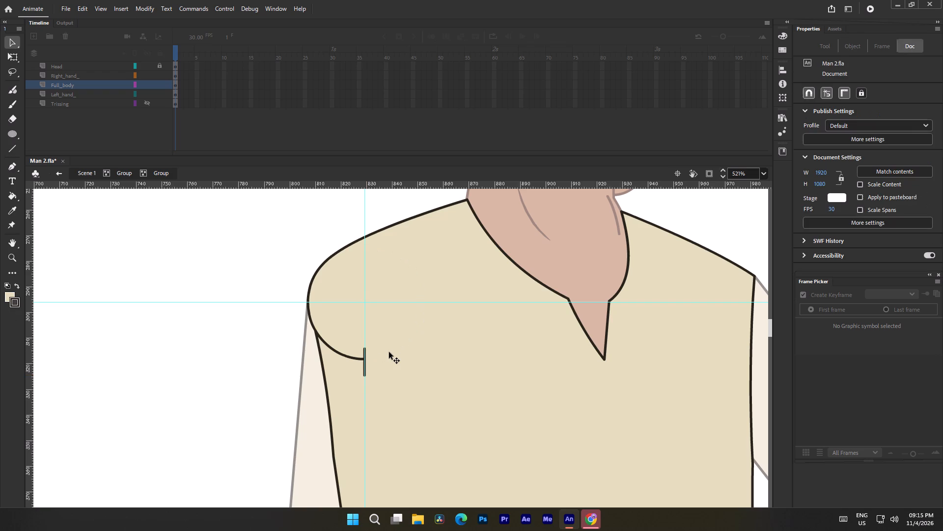
Delete both leftover pieces of the short vertical cutting line at the armpit arc's end and return to Scene 1.
click(363, 374)
alt+scroll(368, 376, up, 6)
scroll(368, 376, down, 6)
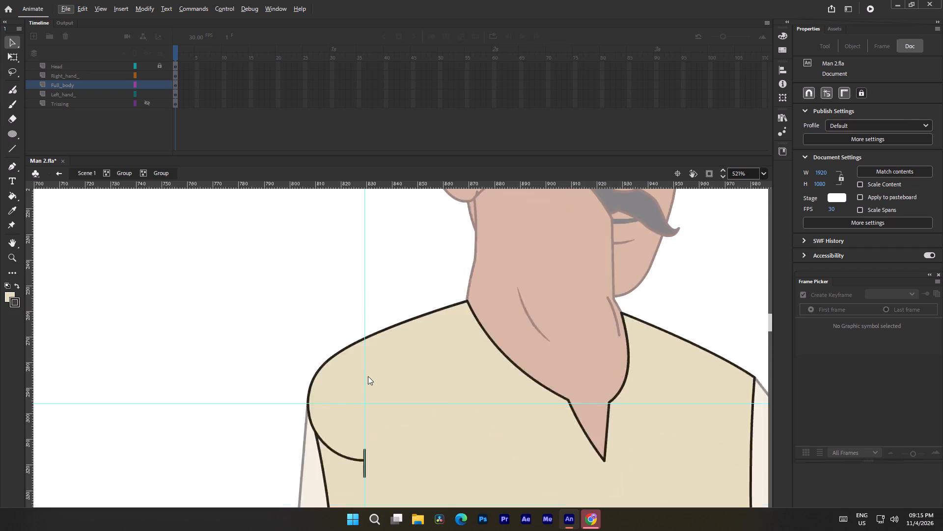
scroll(368, 376, down, 1)
ctrl+scroll(368, 277, up, 6)
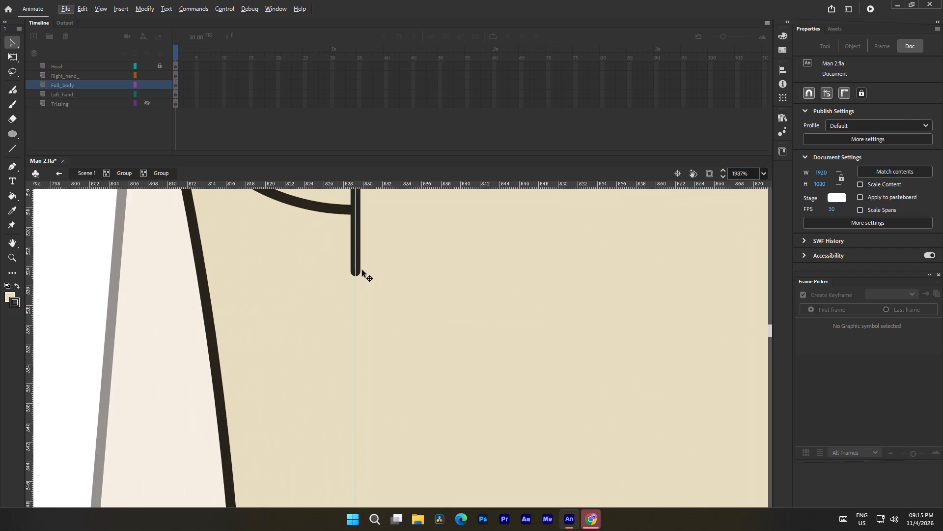
click(358, 275)
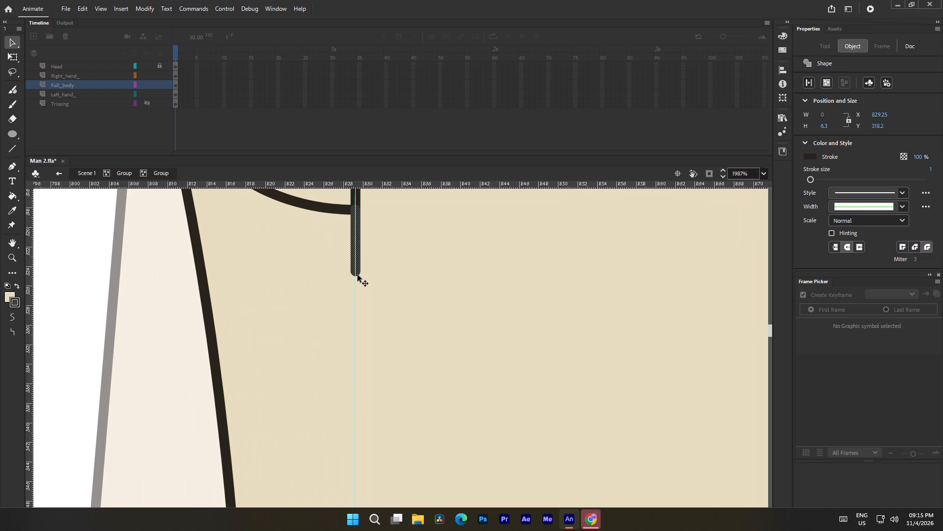
key(BackSpace)
scroll(357, 258, up, 1)
click(359, 283)
key(BackSpace)
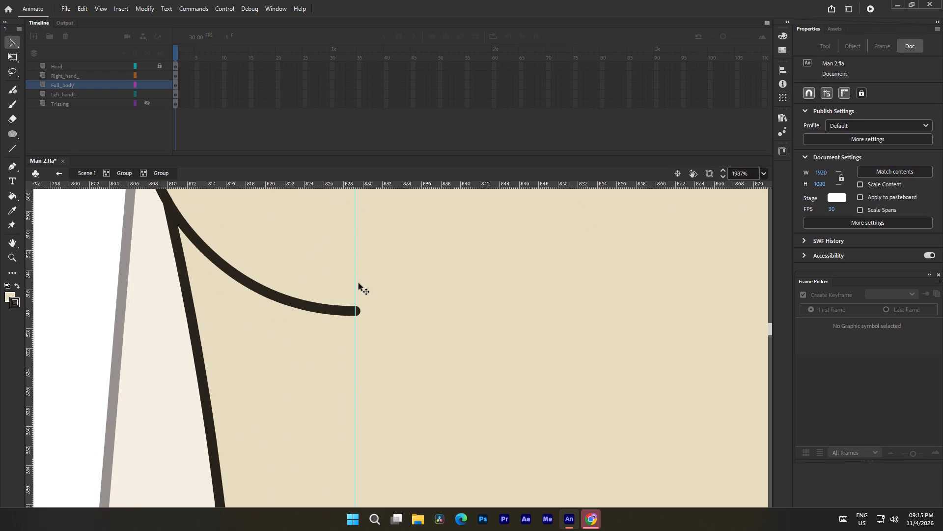
click(91, 173)
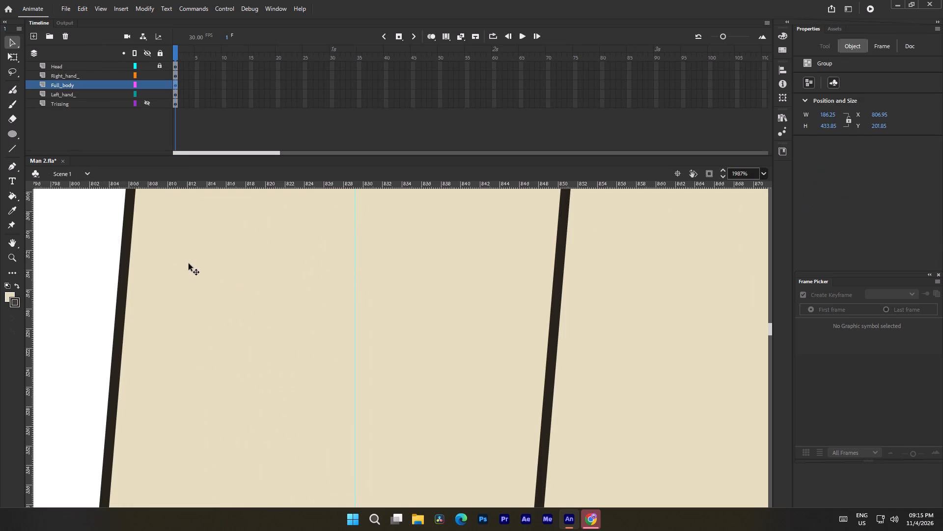
Move the separate round cap circle off the sleeve to the empty area beside the shoulder, at about X 739, Y 246.
ctrl+scroll(189, 264, down, 8)
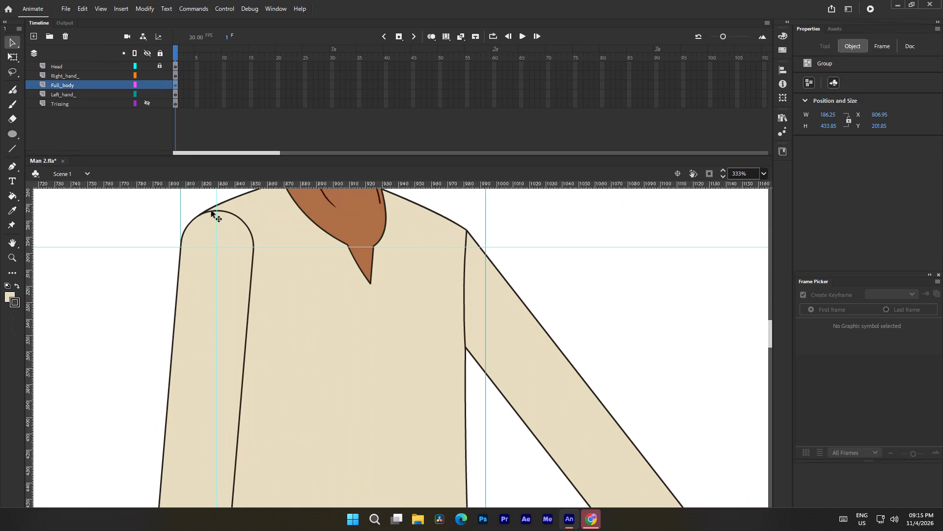
click(228, 216)
ctrl+scroll(220, 226, down, 3)
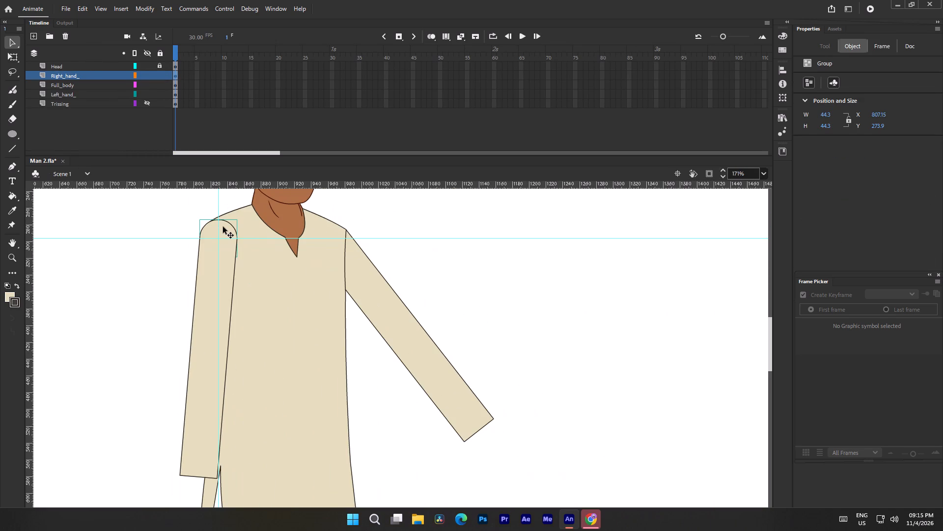
drag(223, 226, 165, 203)
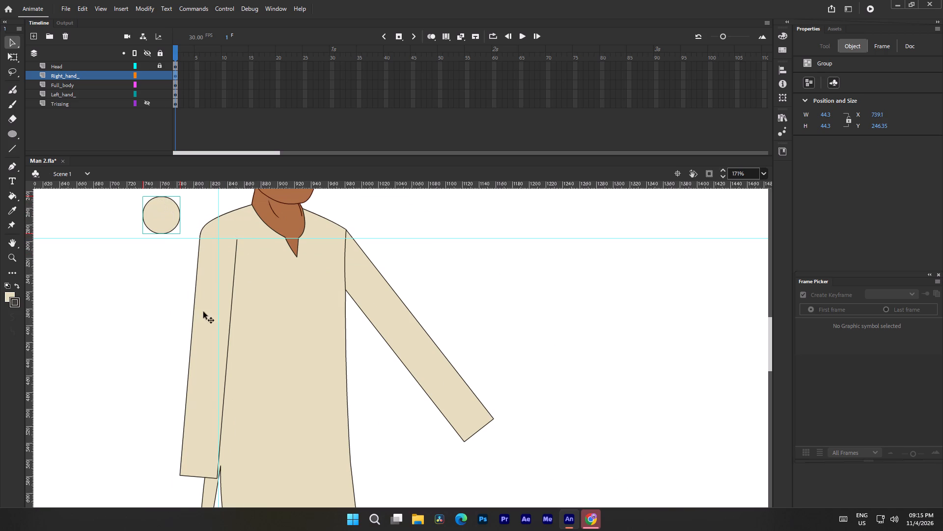
Rotate the long sleeve piece up across the chest about its shoulder pivot and inspect the joint without the cap.
click(200, 419)
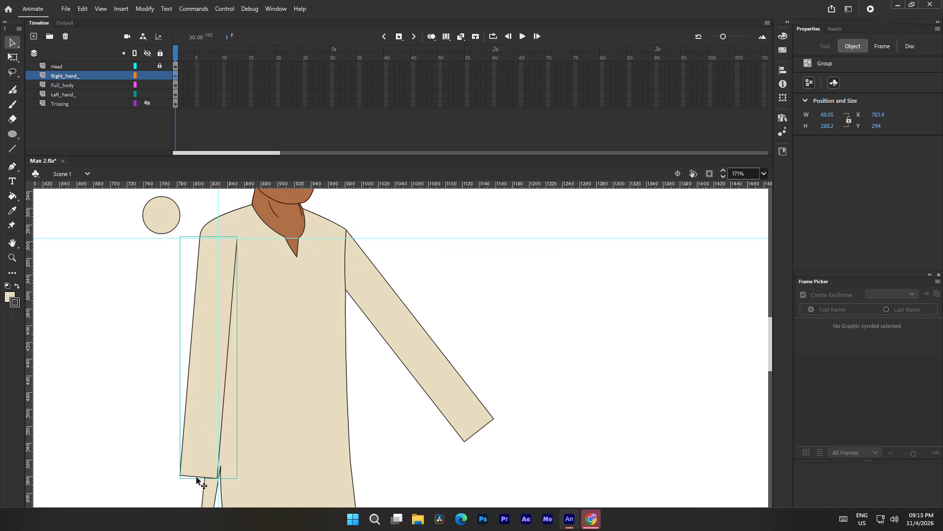
key(q)
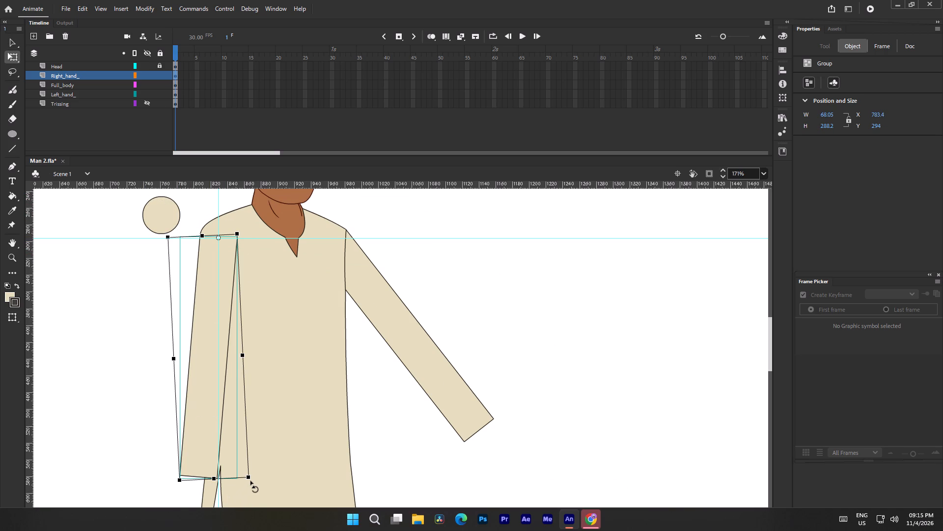
drag(250, 481, 486, 302)
click(507, 299)
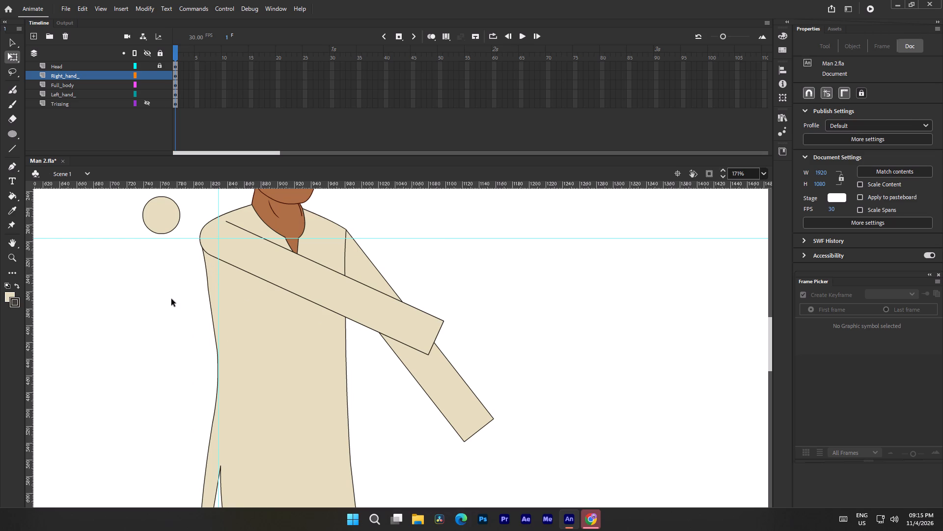
ctrl+scroll(197, 224, up, 5)
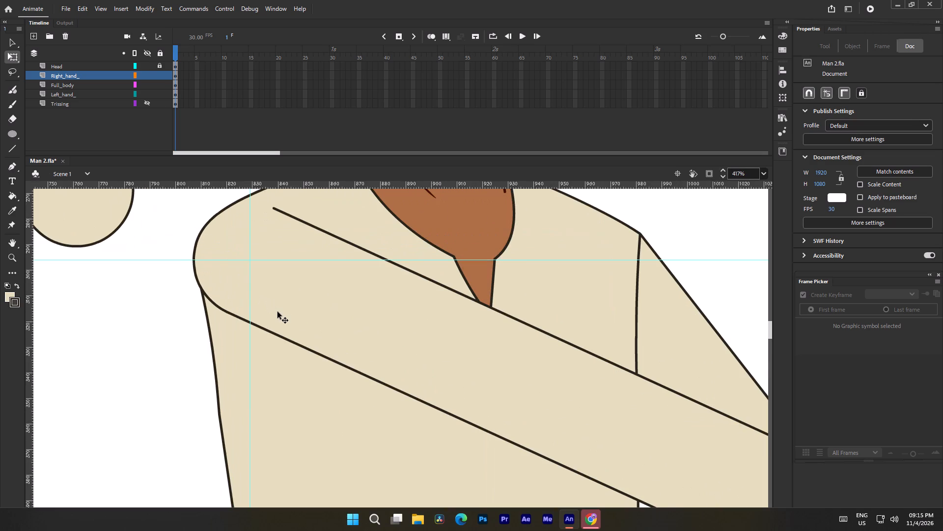
ctrl+scroll(277, 312, up, 2)
ctrl+scroll(277, 312, down, 5)
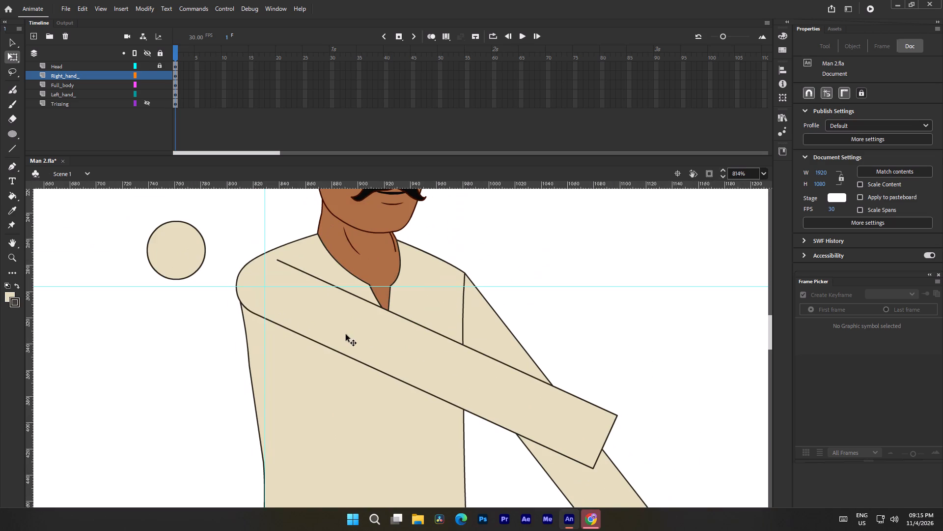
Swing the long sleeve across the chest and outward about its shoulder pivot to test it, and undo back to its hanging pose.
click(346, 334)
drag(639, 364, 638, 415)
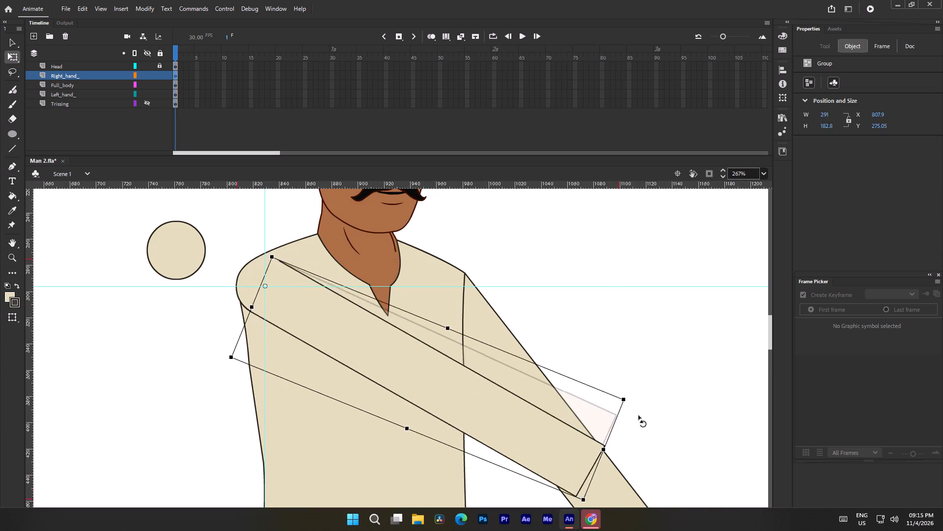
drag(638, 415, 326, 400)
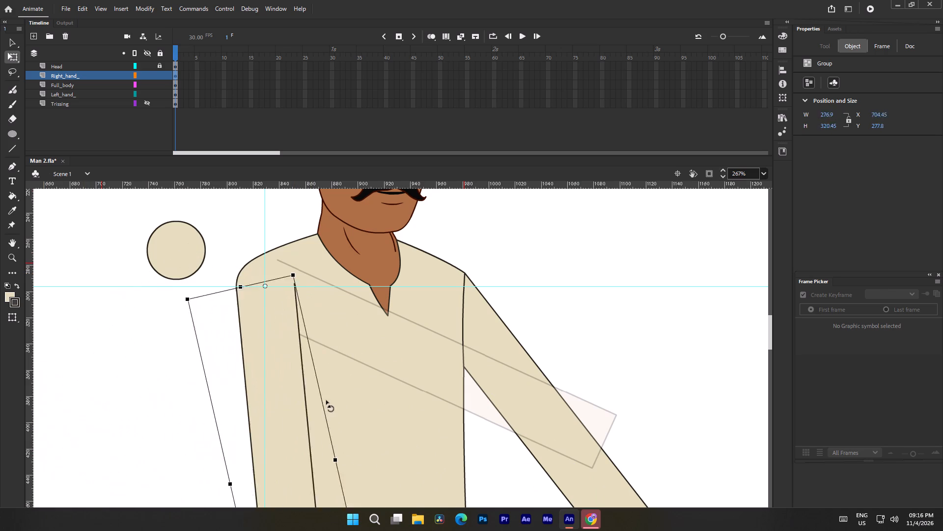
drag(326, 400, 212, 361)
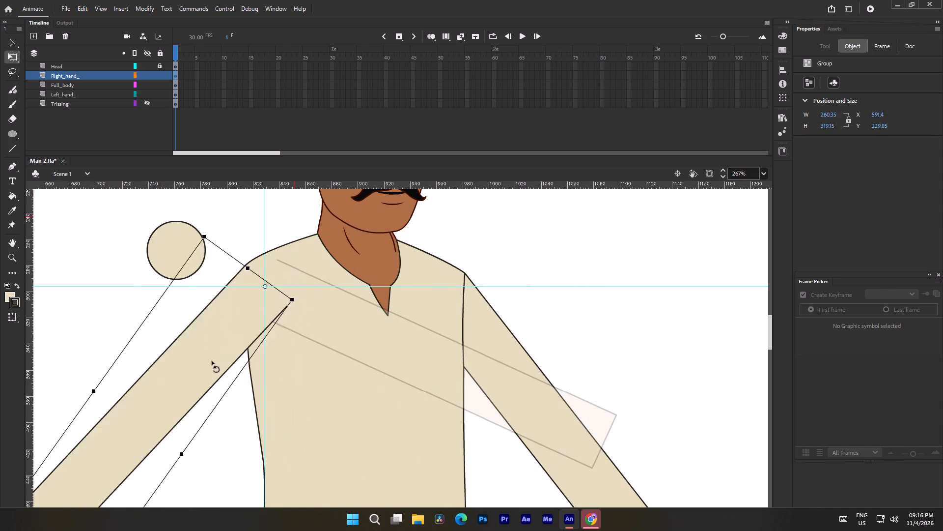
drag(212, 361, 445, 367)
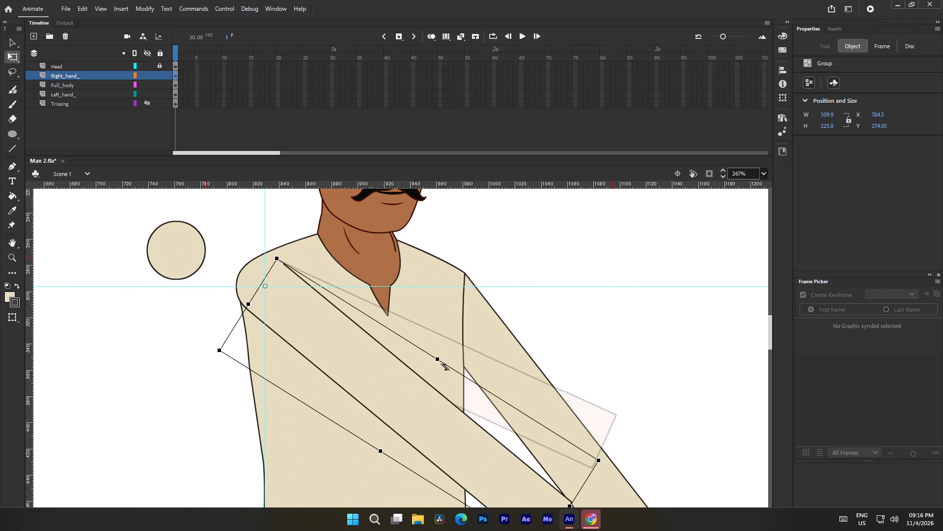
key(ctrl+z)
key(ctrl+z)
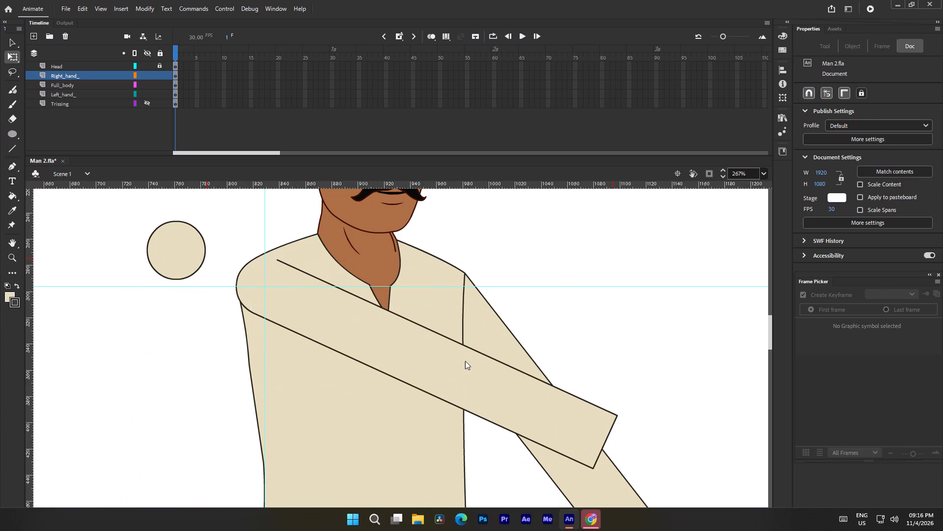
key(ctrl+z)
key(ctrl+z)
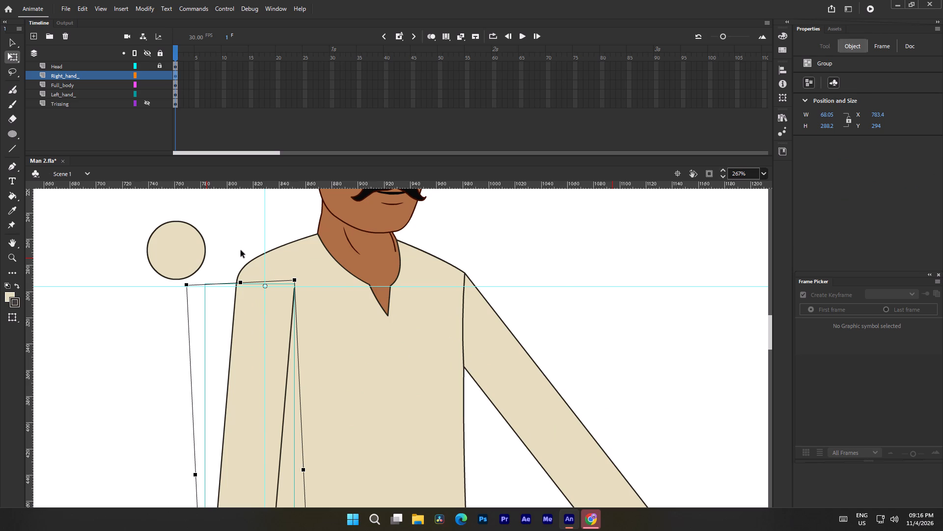
Delete the separate round cap circle beside the shoulder.
click(178, 249)
key(BackSpace)
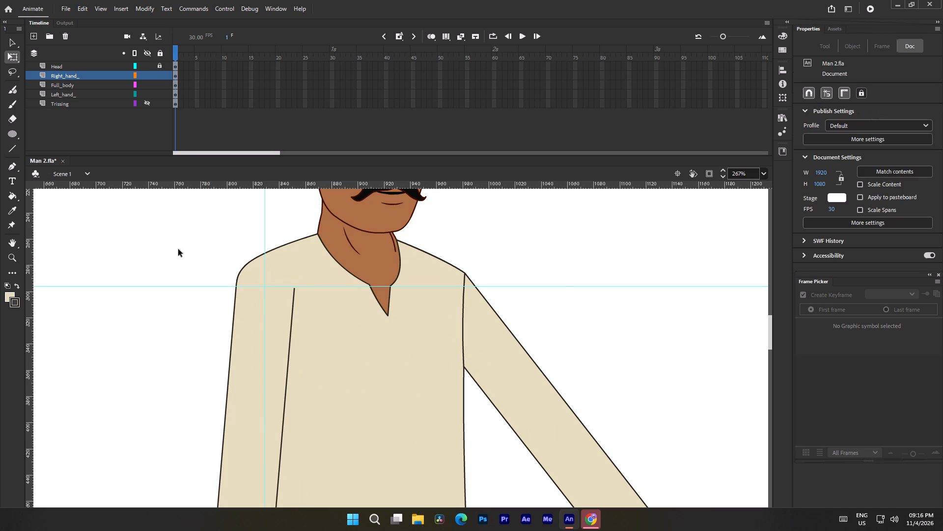
Rotate the right sleeve slightly outward about its shoulder pivot so it sits at about X 711, Y 282.
ctrl+scroll(256, 282, down, 5)
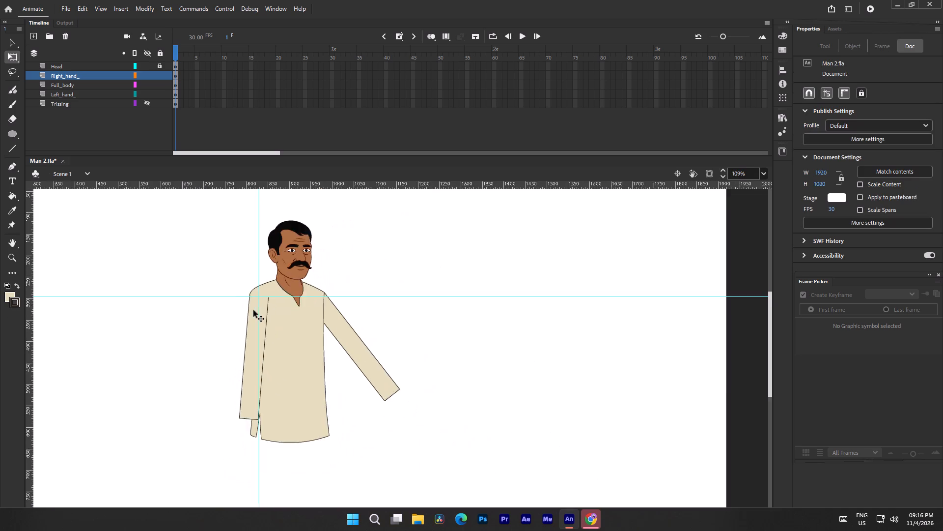
ctrl+scroll(253, 310, down, 1)
click(250, 383)
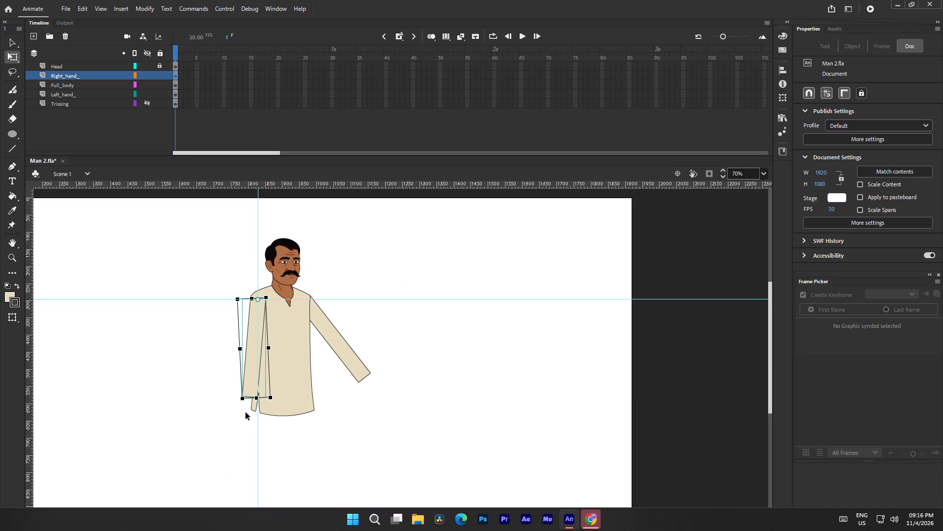
drag(244, 407, 219, 402)
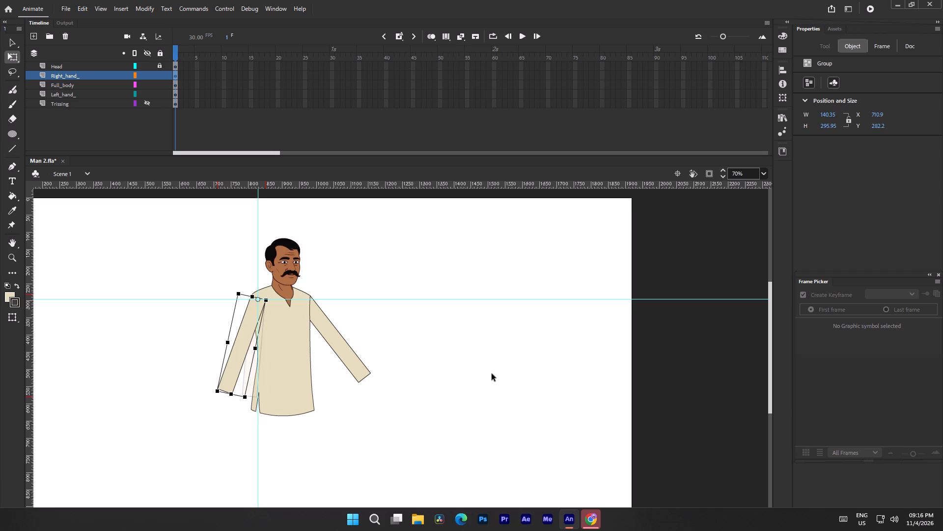
click(492, 374)
Inside the sleeve group, draw a short diagonal line across the inner outline near its top and delete the outline section above the crossing.
ctrl+scroll(228, 312, up, 6)
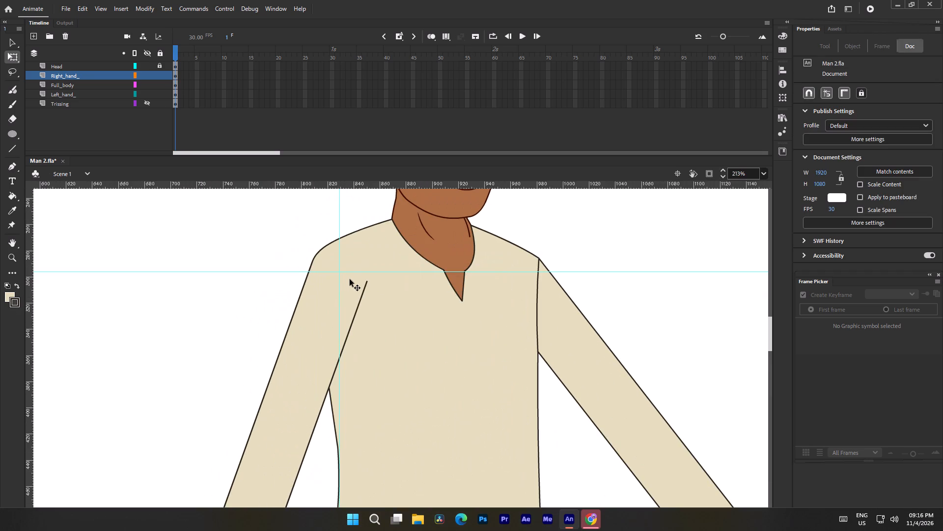
ctrl+scroll(349, 283, down, 5)
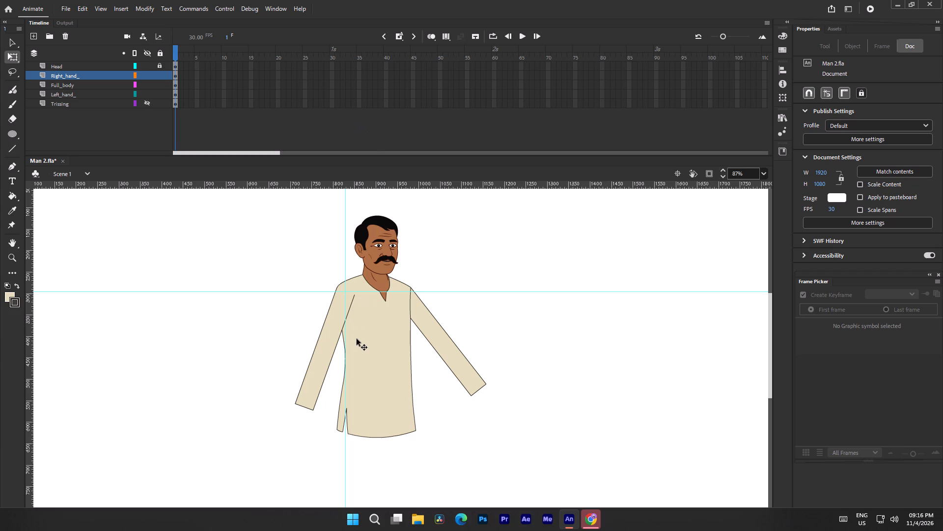
ctrl+scroll(352, 283, up, 5)
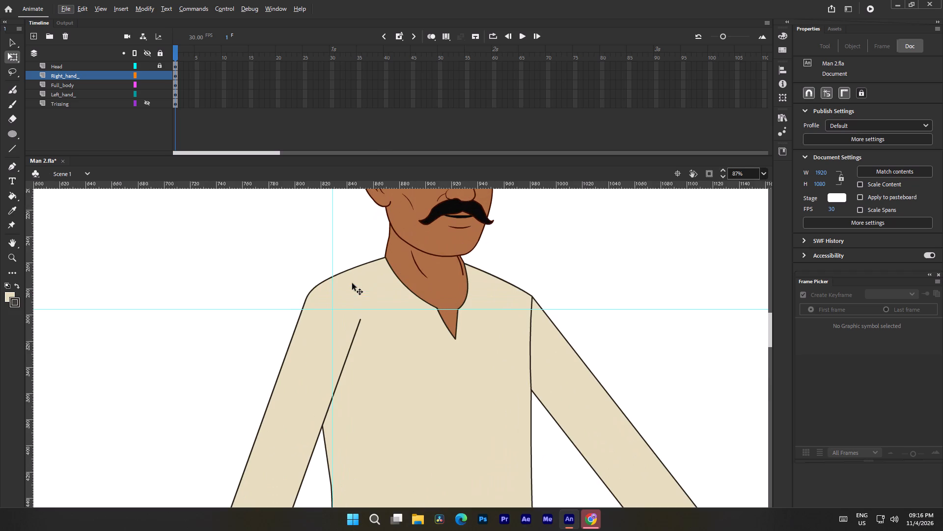
ctrl+scroll(347, 372, up, 3)
double_click(356, 319)
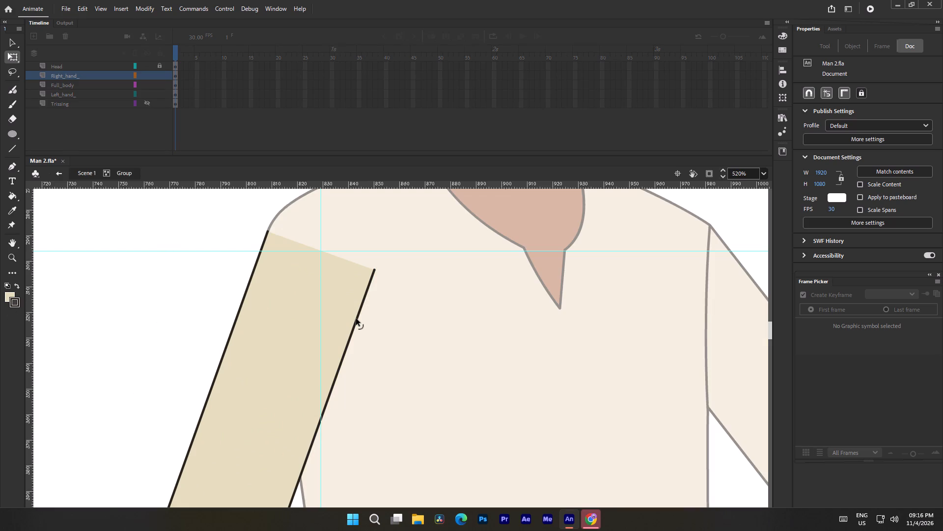
click(356, 319)
click(191, 306)
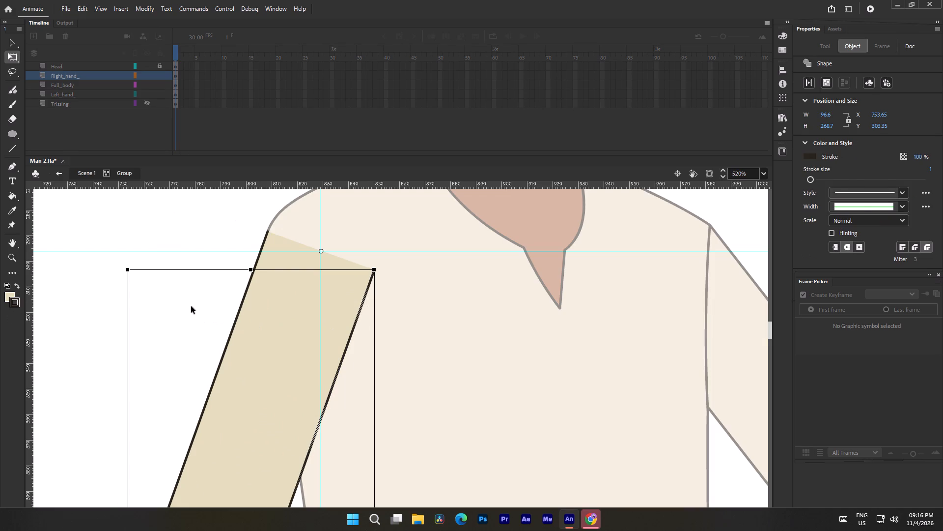
ctrl+scroll(340, 324, up, 3)
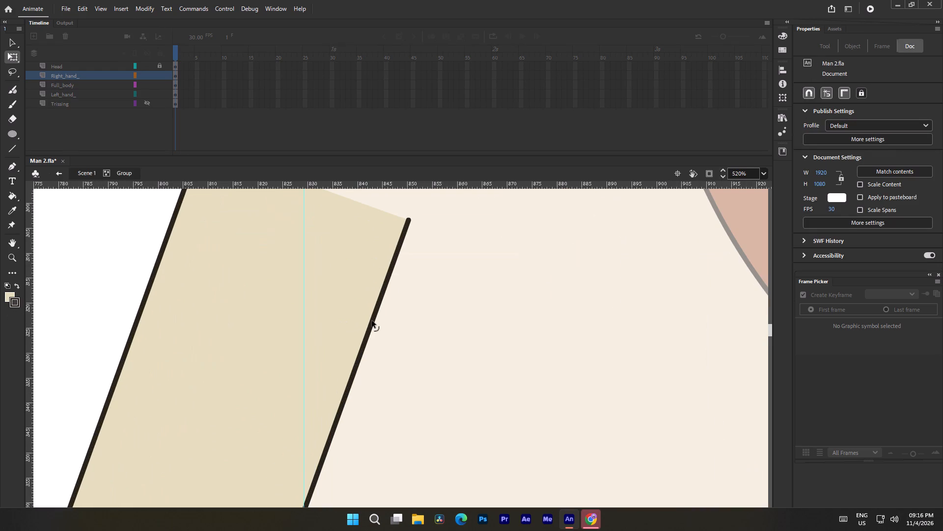
click(372, 321)
click(133, 273)
ctrl+scroll(250, 294, down, 3)
key(n)
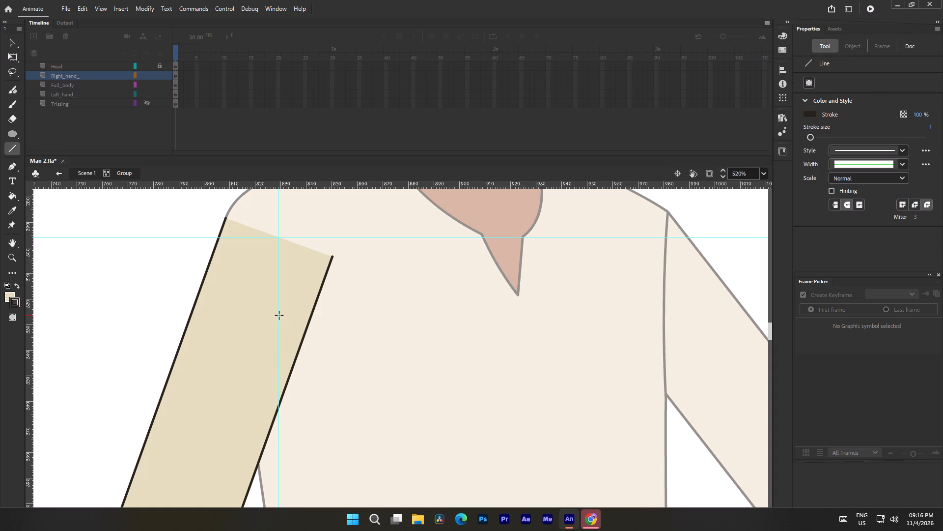
drag(300, 311, 342, 352)
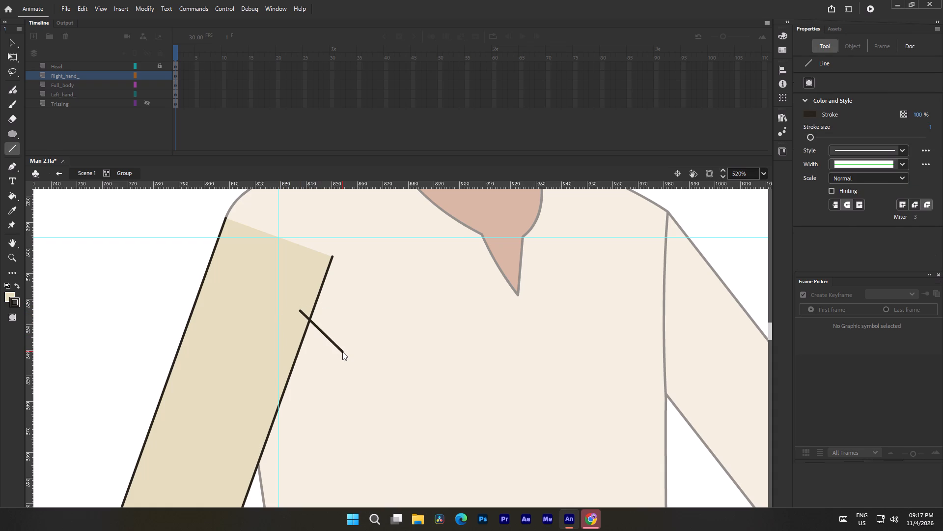
key(v)
click(337, 345)
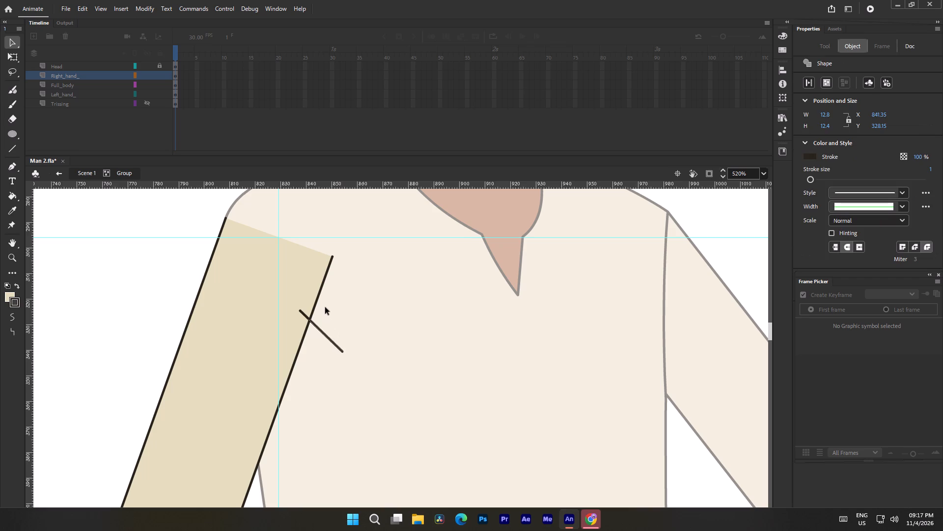
click(317, 296)
key(BackSpace)
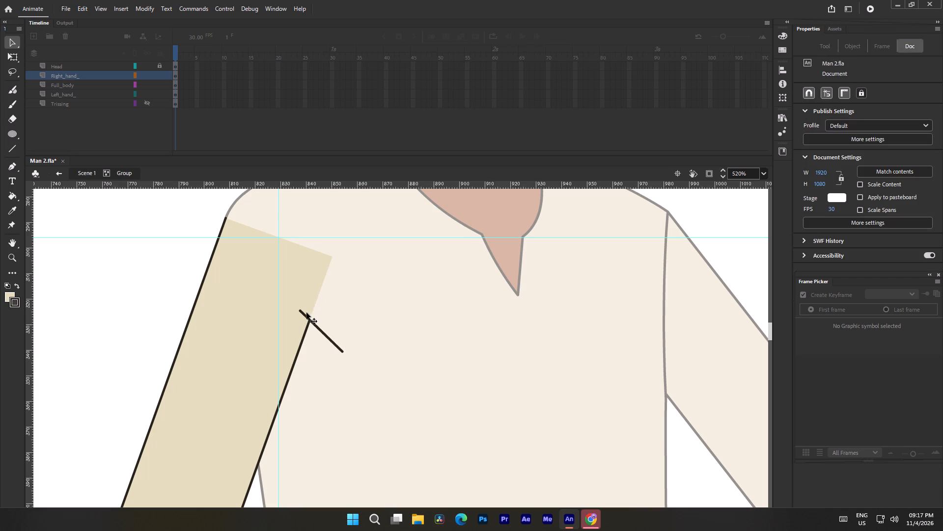
Delete both leftover pieces of the short diagonal cutting line at the sleeve's inner outline.
click(305, 315)
key(BackSpace)
click(315, 326)
key(BackSpace)
Pull the sleeve fill's upper inner corner inward, bow the adjoining edges outward into a smooth rounded top, and return to Scene 1.
drag(330, 258, 282, 259)
drag(292, 276, 299, 273)
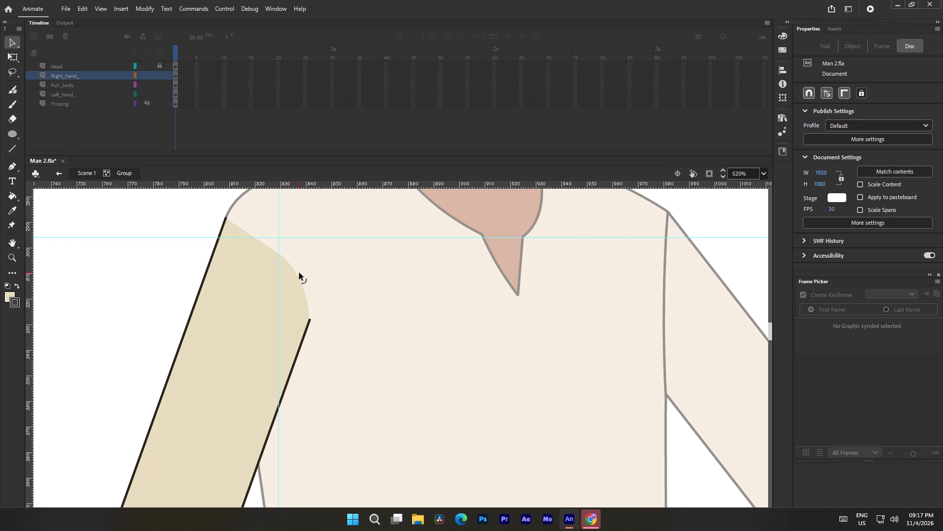
drag(299, 273, 302, 270)
drag(261, 242, 269, 235)
drag(284, 256, 291, 253)
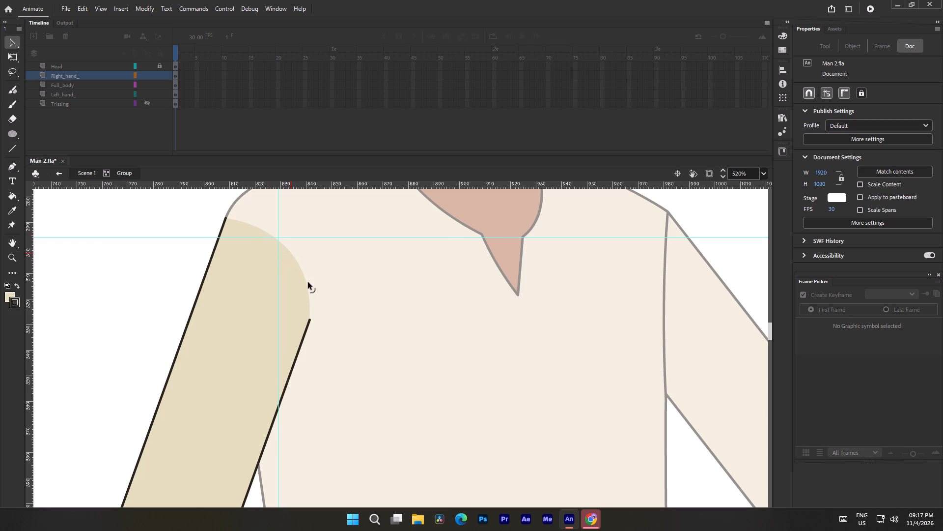
ctrl+scroll(308, 289, down, 6)
click(84, 175)
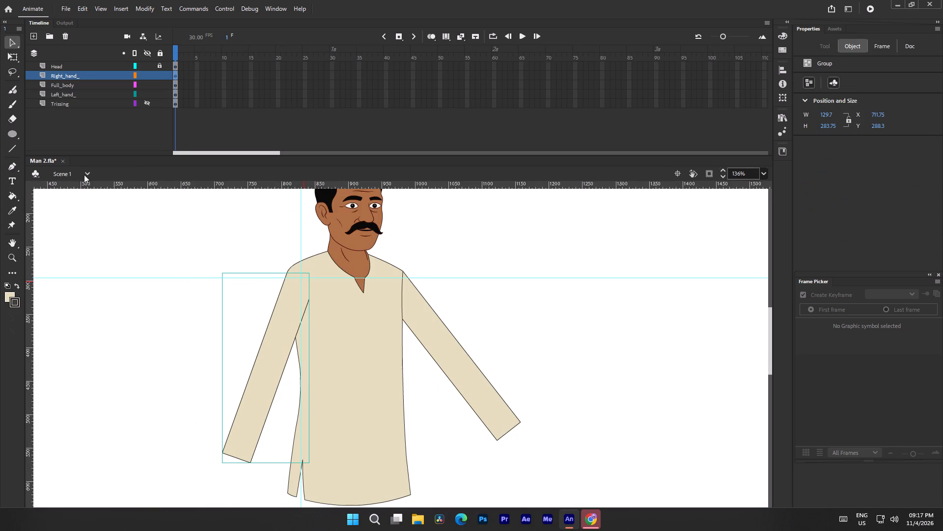
click(149, 320)
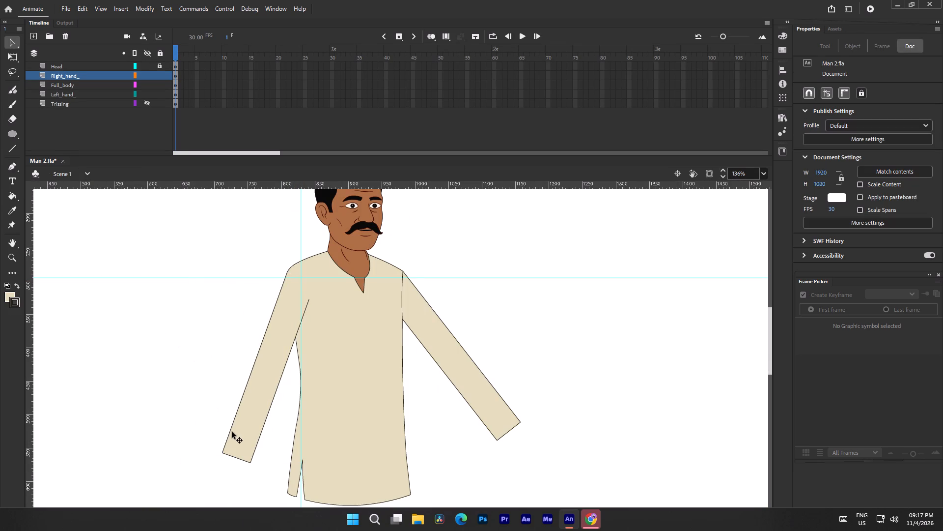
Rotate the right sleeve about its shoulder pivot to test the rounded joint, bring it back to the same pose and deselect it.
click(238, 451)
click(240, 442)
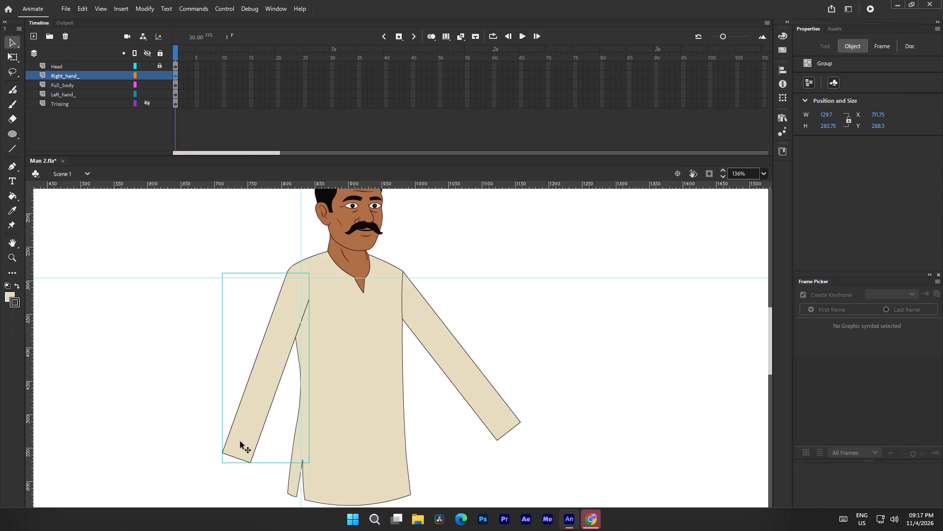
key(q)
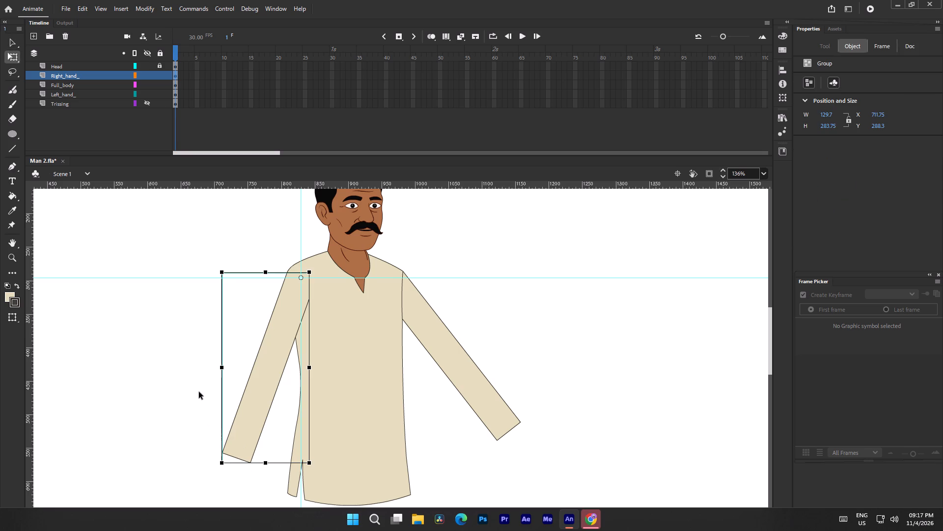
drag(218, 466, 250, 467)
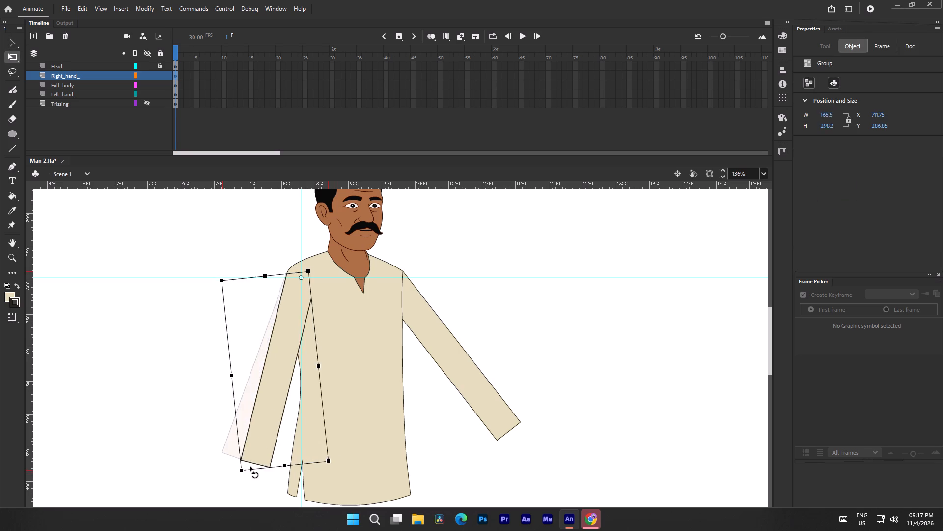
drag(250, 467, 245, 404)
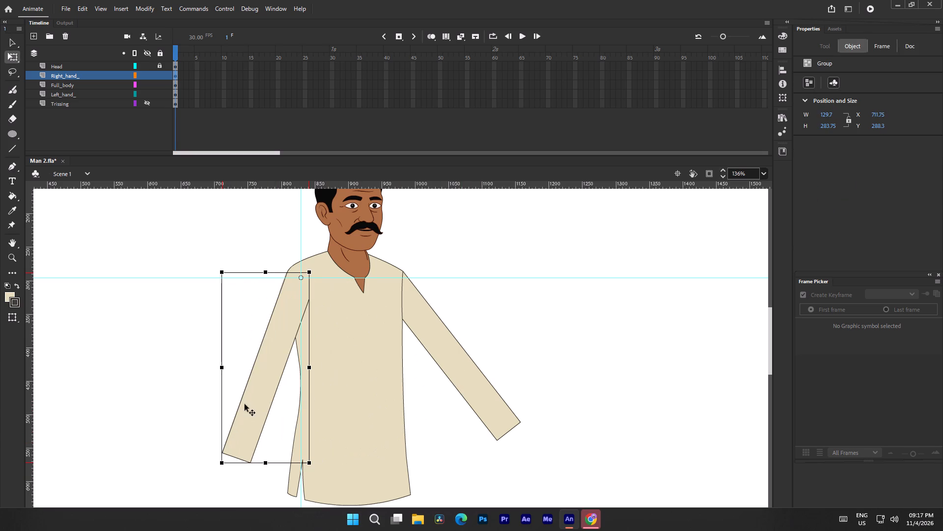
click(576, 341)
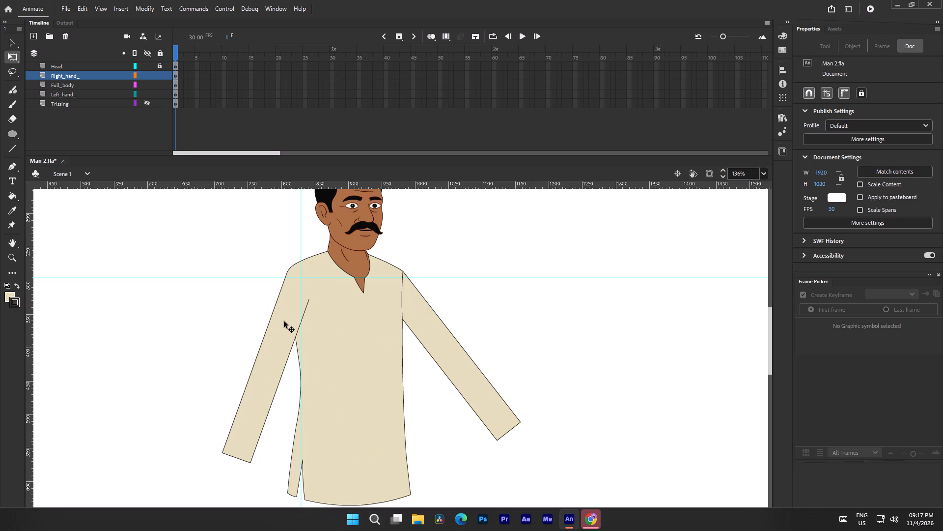
Switch to File Explorer, find the character turnaround image Firefly.jpg in the Downloads folder and open it.
click(419, 518)
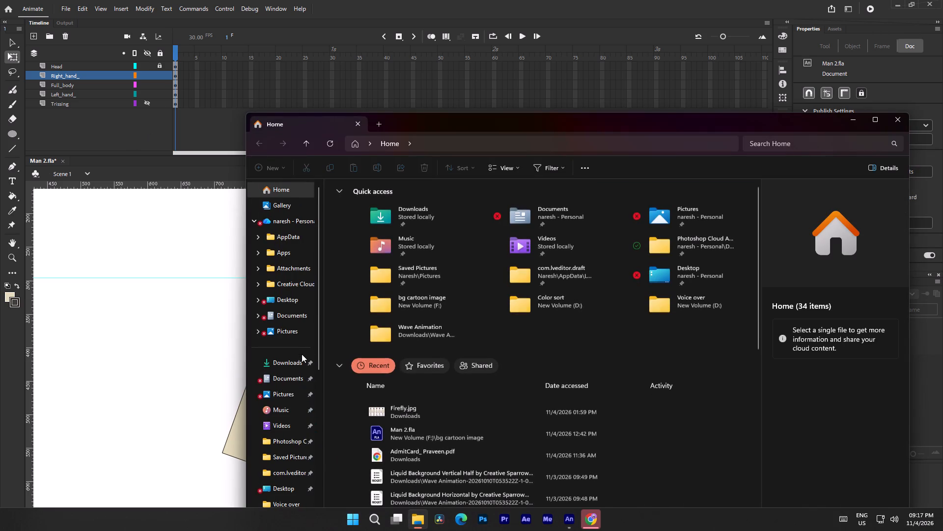
click(302, 358)
scroll(459, 321, down, 2)
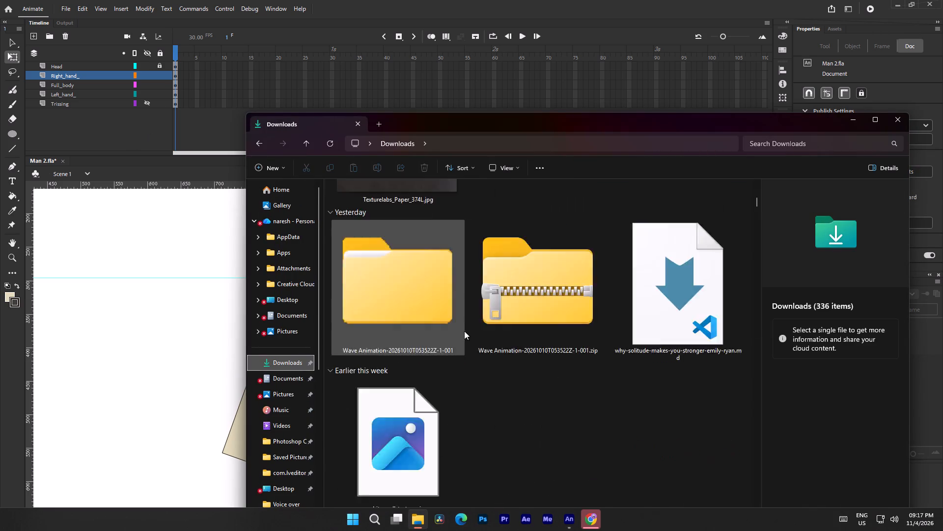
scroll(464, 331, down, 4)
scroll(481, 375, down, 3)
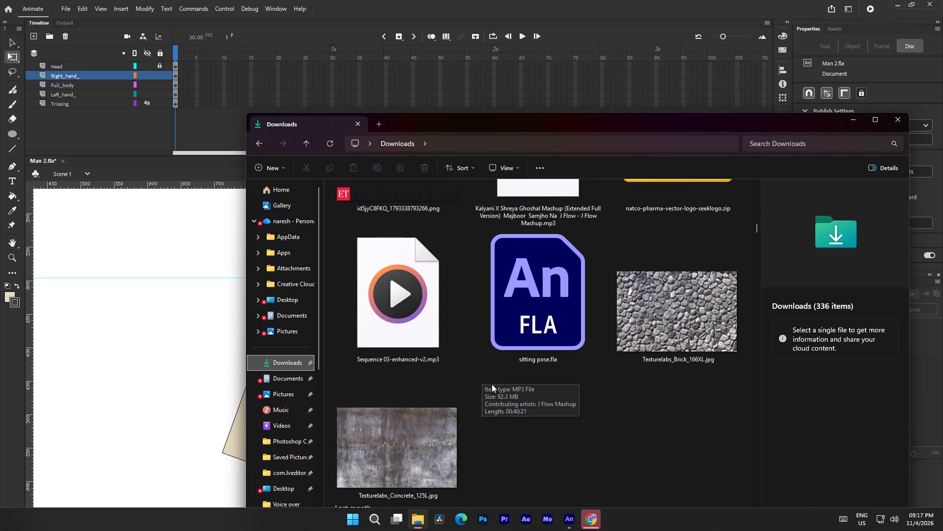
scroll(493, 386, down, 4)
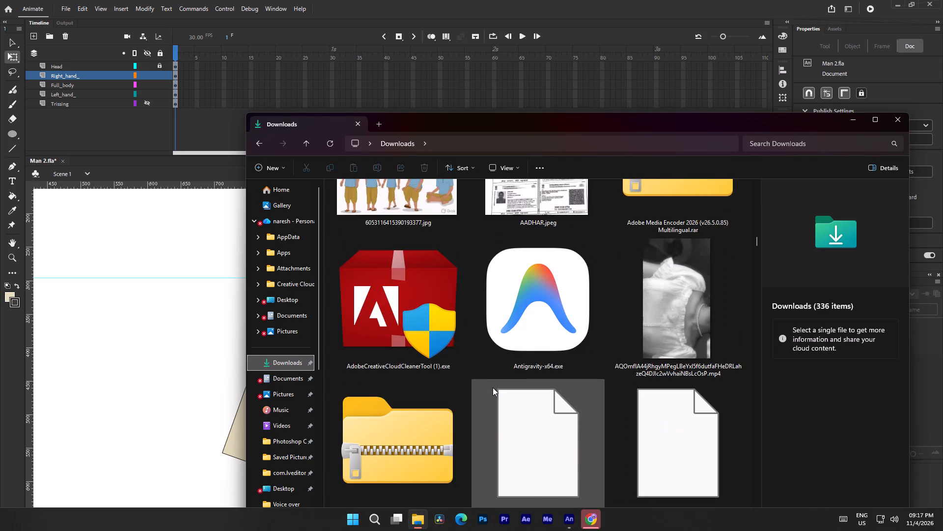
scroll(492, 388, down, 1)
double_click(514, 447)
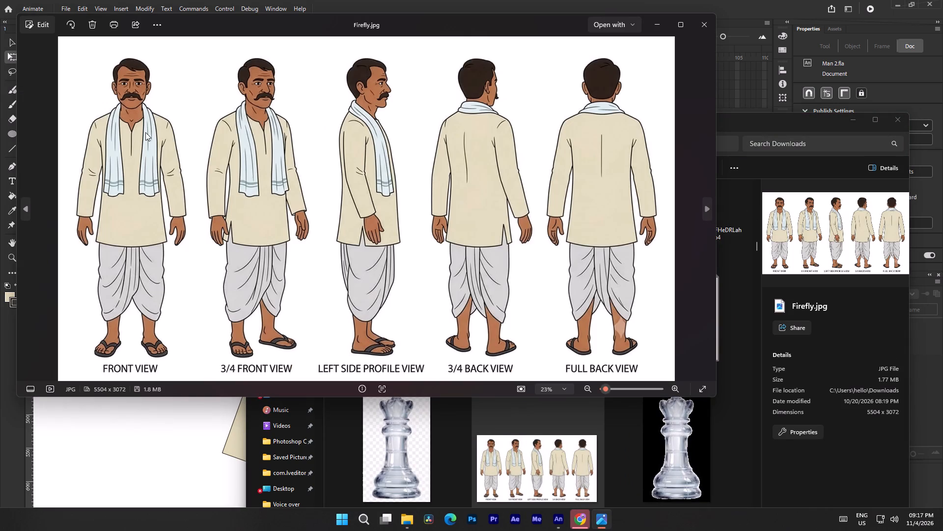
Examine the sleeve and shoulder shapes of the 3/4 front view in the reference image, and return to the drawing in Animate.
scroll(243, 147, up, 4)
scroll(198, 148, up, 3)
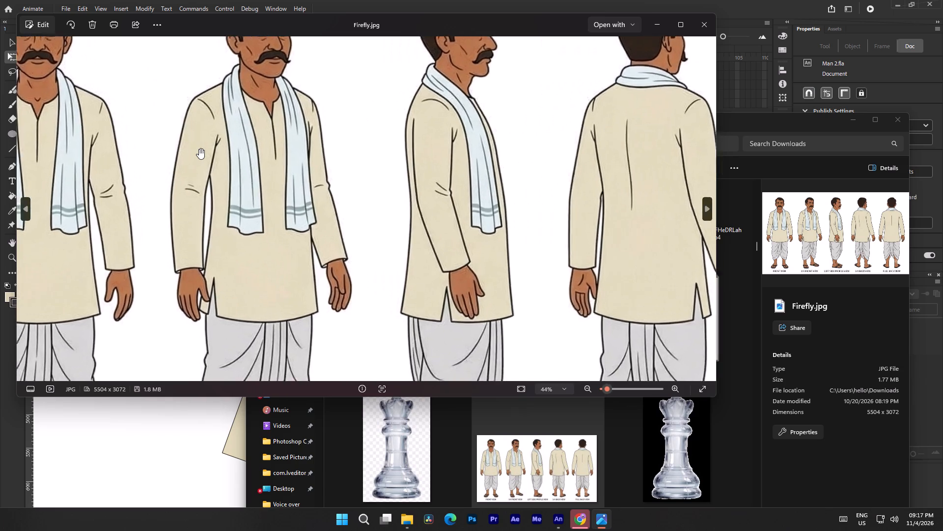
scroll(199, 148, up, 3)
scroll(222, 157, down, 3)
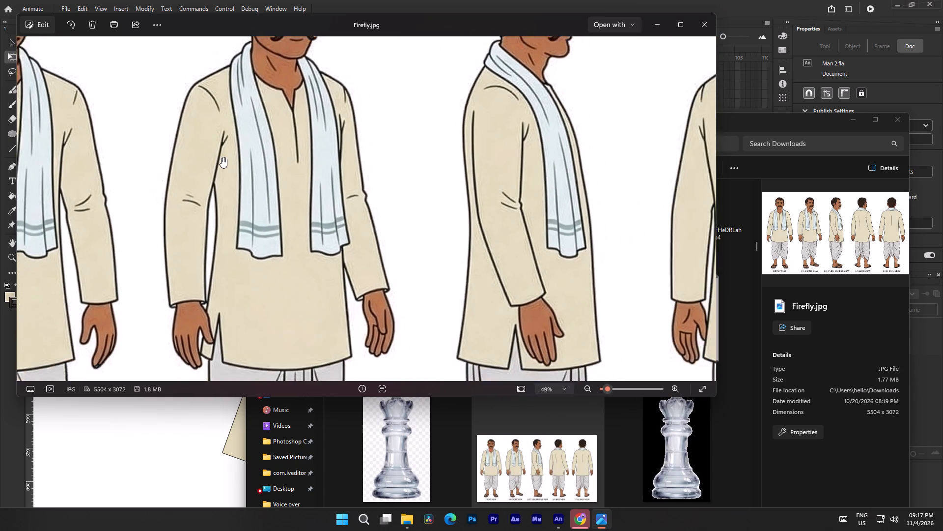
scroll(222, 157, down, 2)
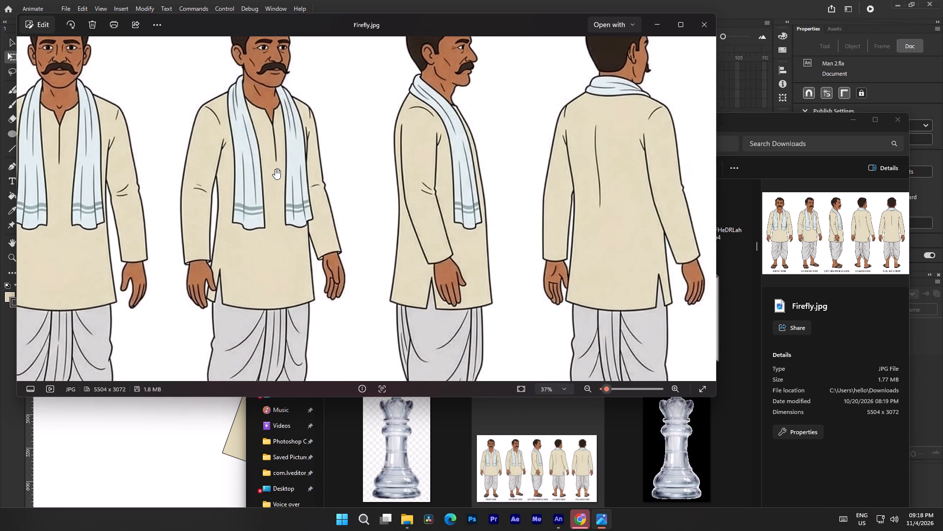
click(652, 28)
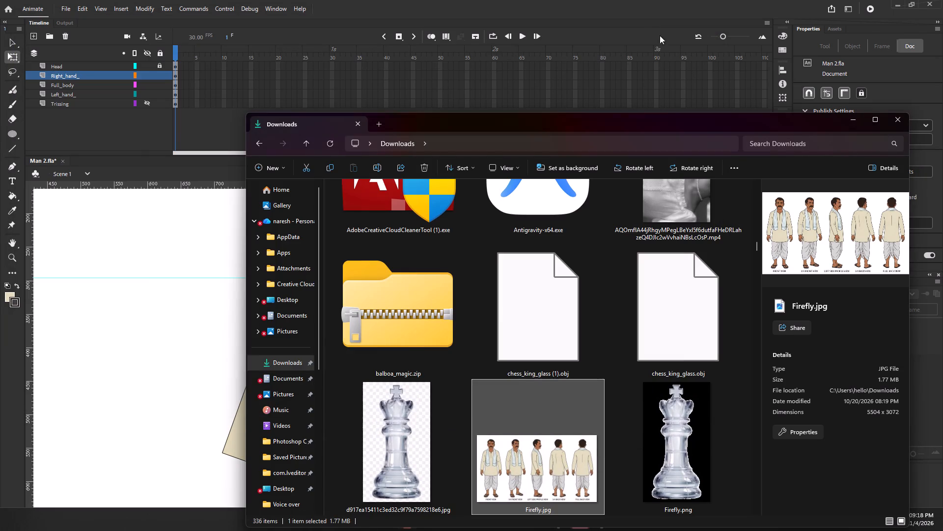
click(853, 120)
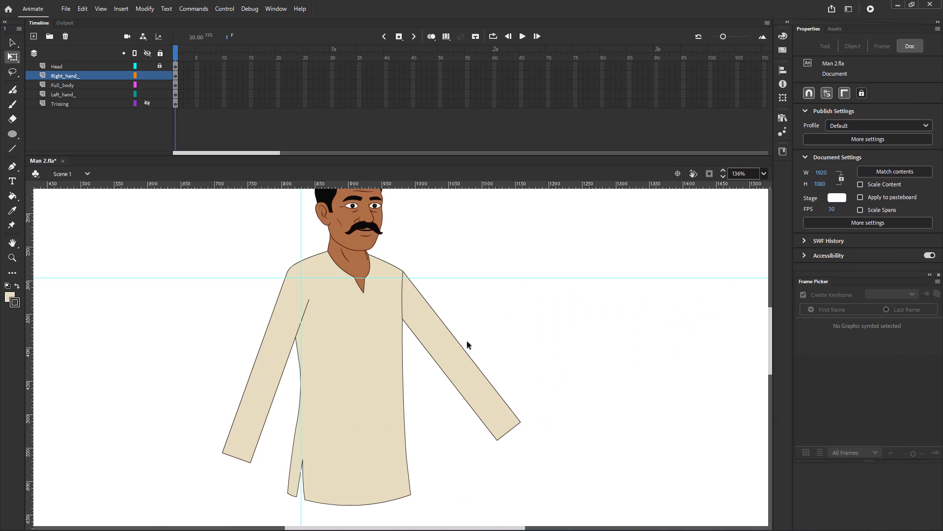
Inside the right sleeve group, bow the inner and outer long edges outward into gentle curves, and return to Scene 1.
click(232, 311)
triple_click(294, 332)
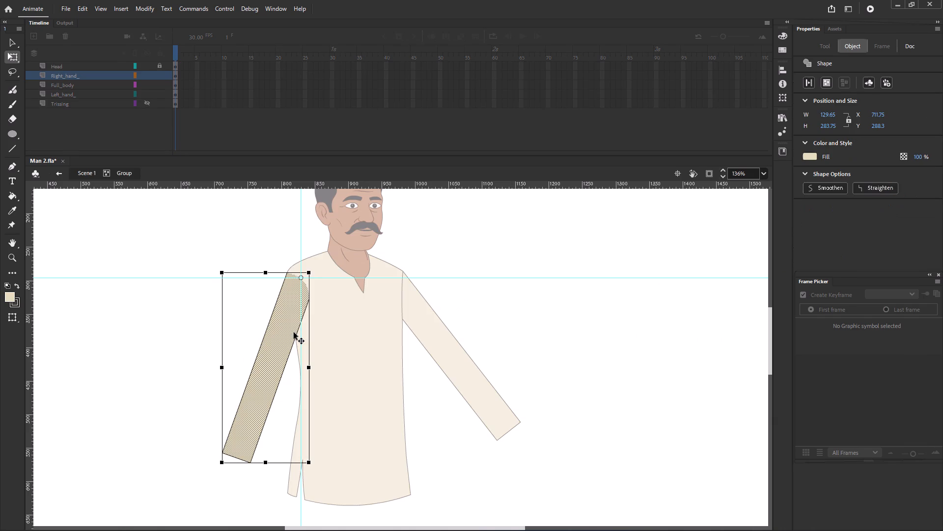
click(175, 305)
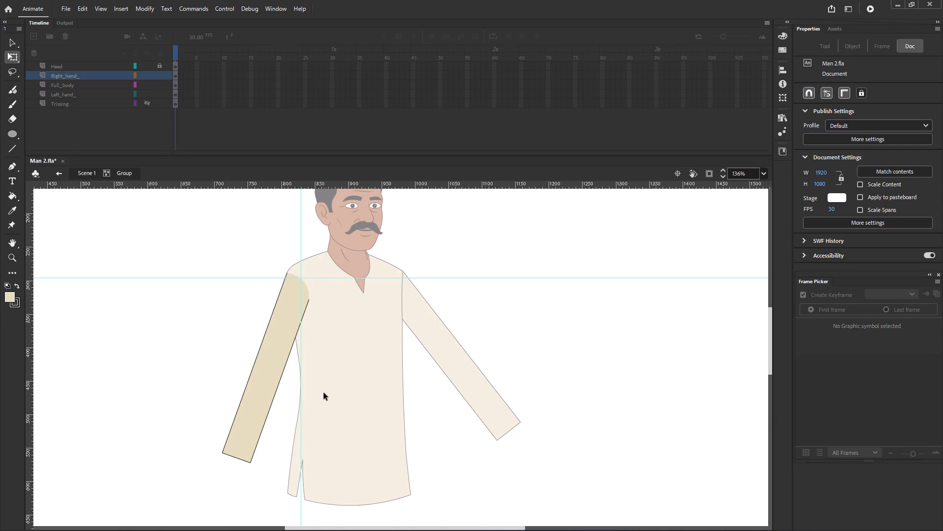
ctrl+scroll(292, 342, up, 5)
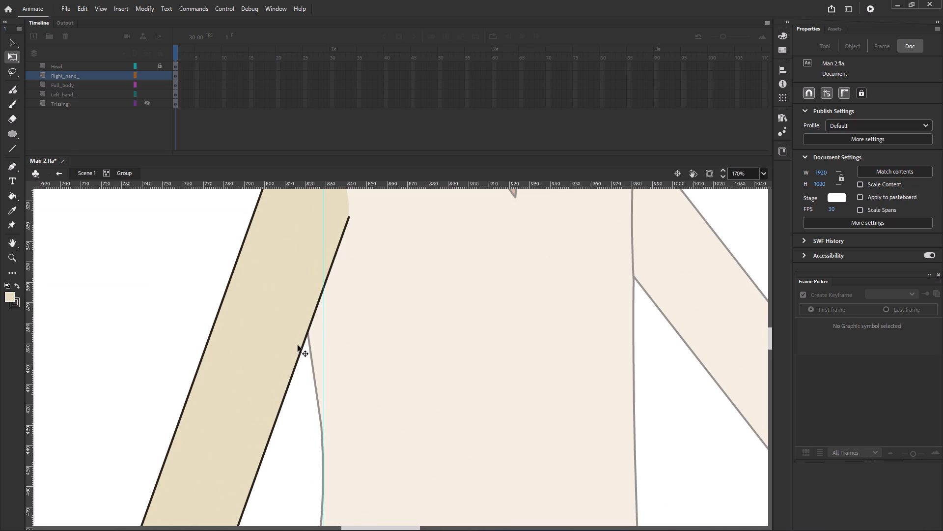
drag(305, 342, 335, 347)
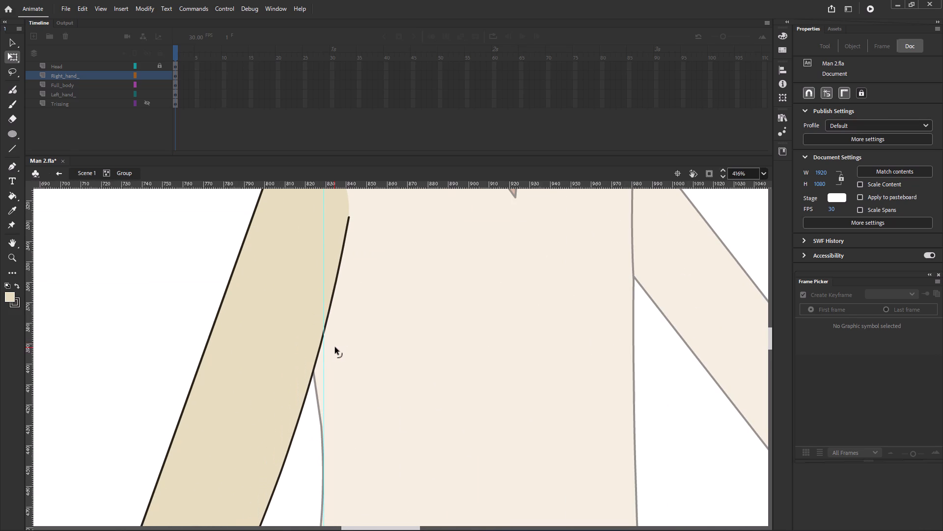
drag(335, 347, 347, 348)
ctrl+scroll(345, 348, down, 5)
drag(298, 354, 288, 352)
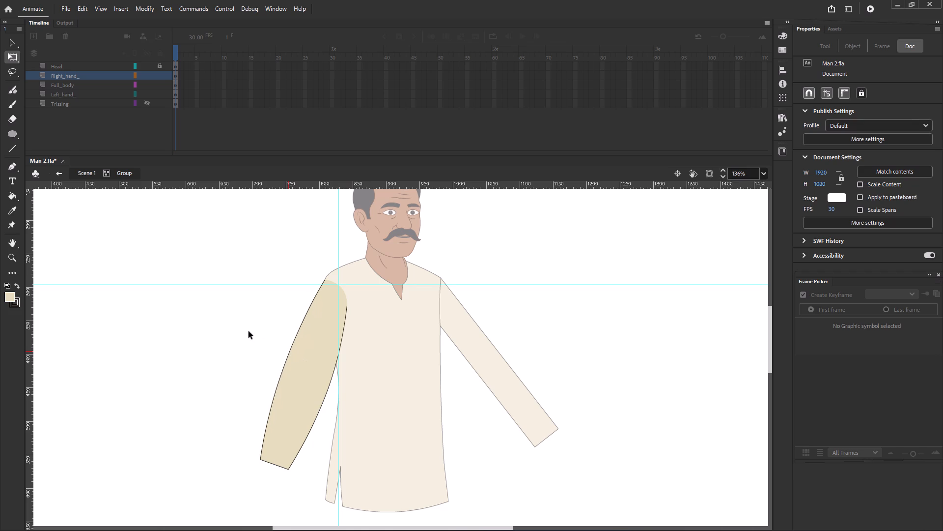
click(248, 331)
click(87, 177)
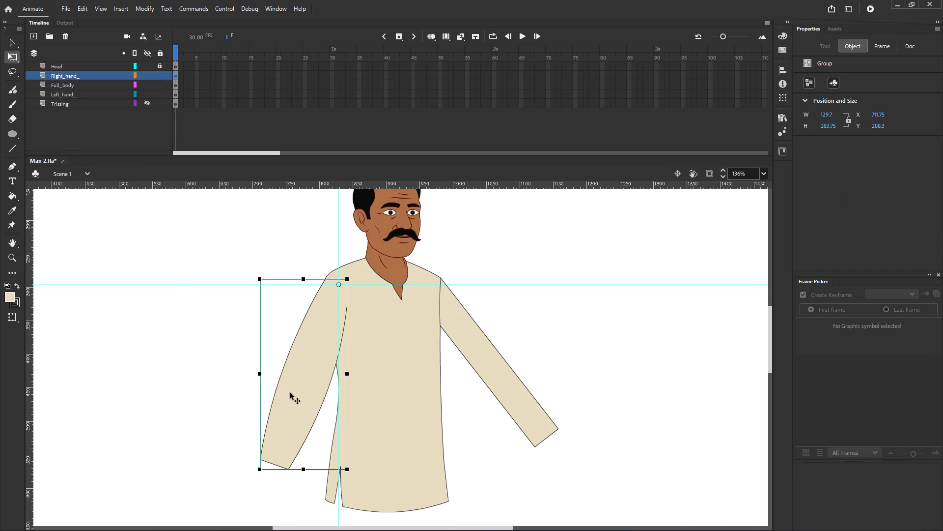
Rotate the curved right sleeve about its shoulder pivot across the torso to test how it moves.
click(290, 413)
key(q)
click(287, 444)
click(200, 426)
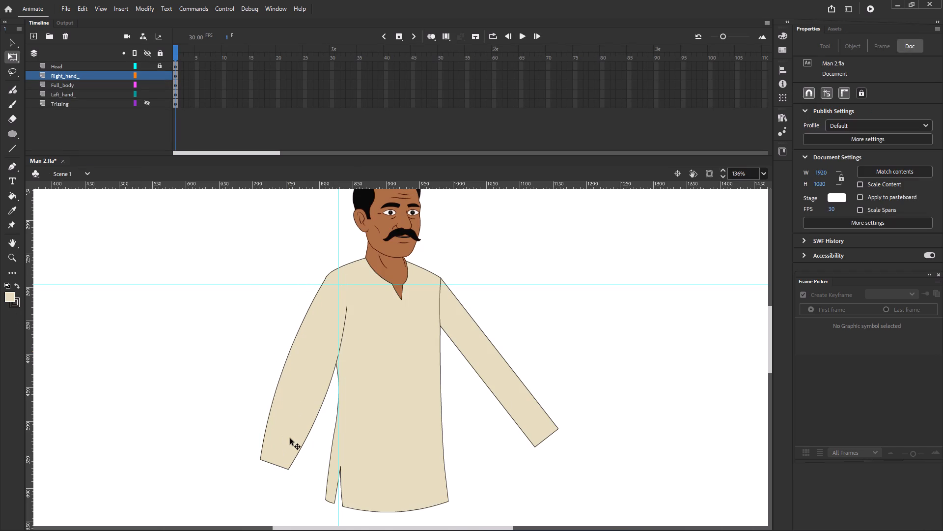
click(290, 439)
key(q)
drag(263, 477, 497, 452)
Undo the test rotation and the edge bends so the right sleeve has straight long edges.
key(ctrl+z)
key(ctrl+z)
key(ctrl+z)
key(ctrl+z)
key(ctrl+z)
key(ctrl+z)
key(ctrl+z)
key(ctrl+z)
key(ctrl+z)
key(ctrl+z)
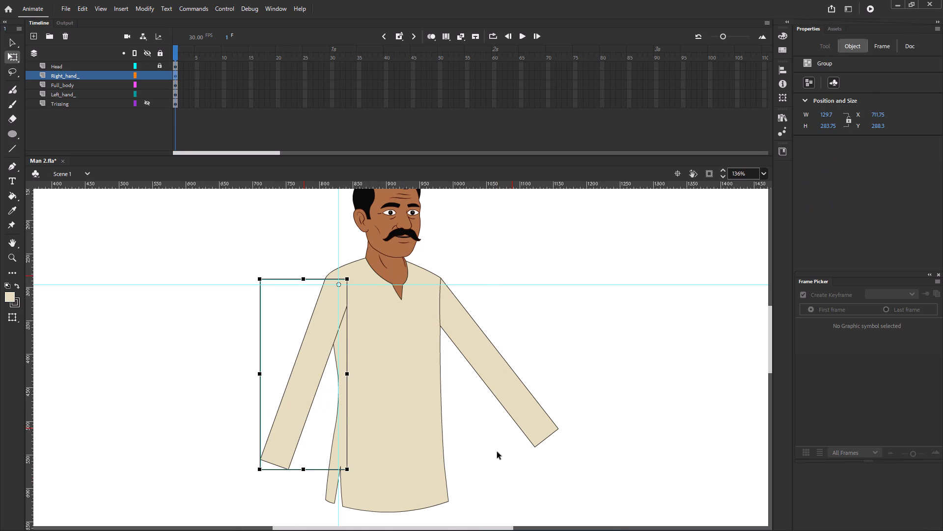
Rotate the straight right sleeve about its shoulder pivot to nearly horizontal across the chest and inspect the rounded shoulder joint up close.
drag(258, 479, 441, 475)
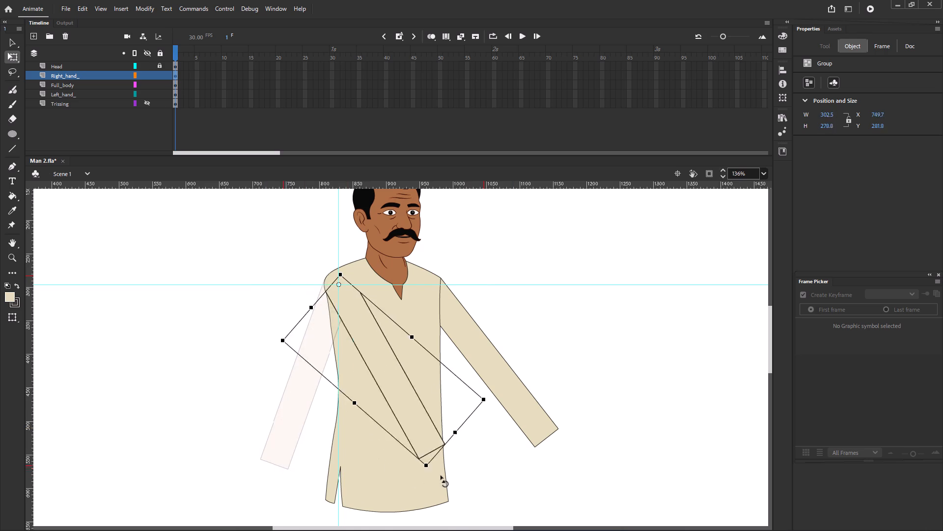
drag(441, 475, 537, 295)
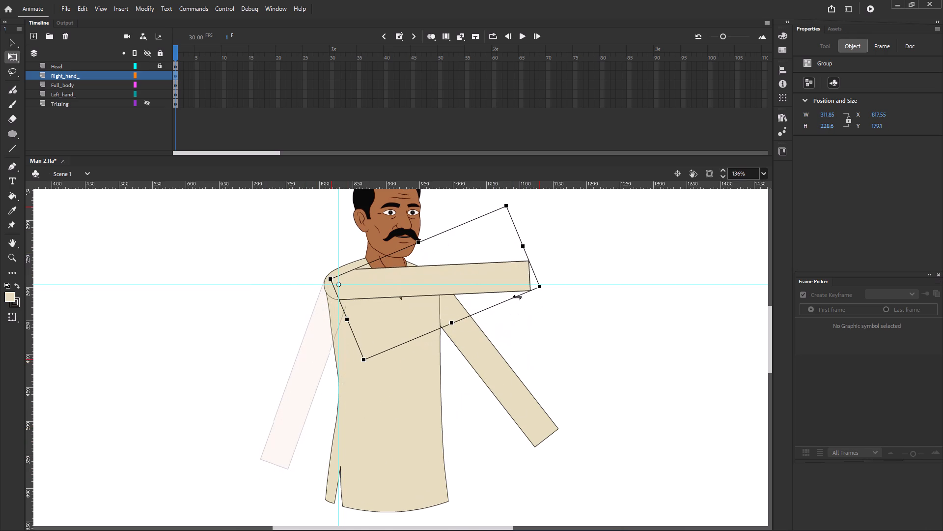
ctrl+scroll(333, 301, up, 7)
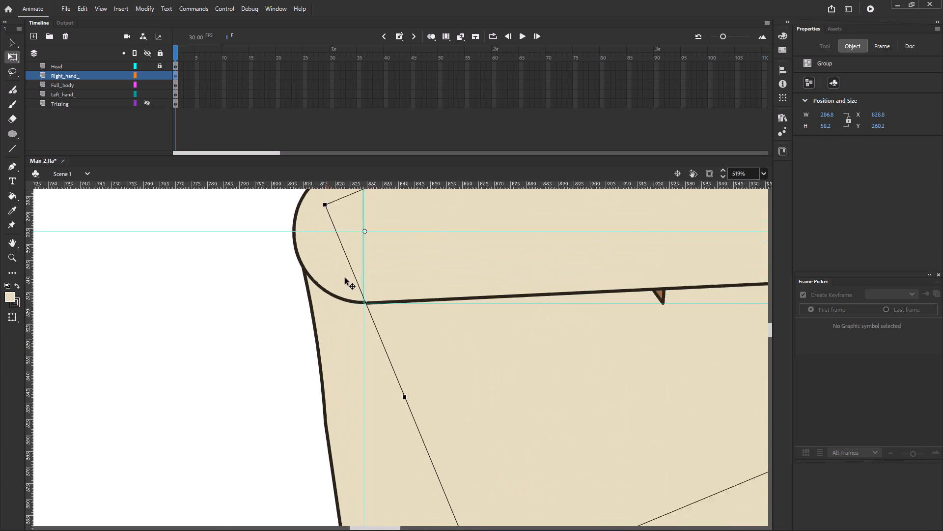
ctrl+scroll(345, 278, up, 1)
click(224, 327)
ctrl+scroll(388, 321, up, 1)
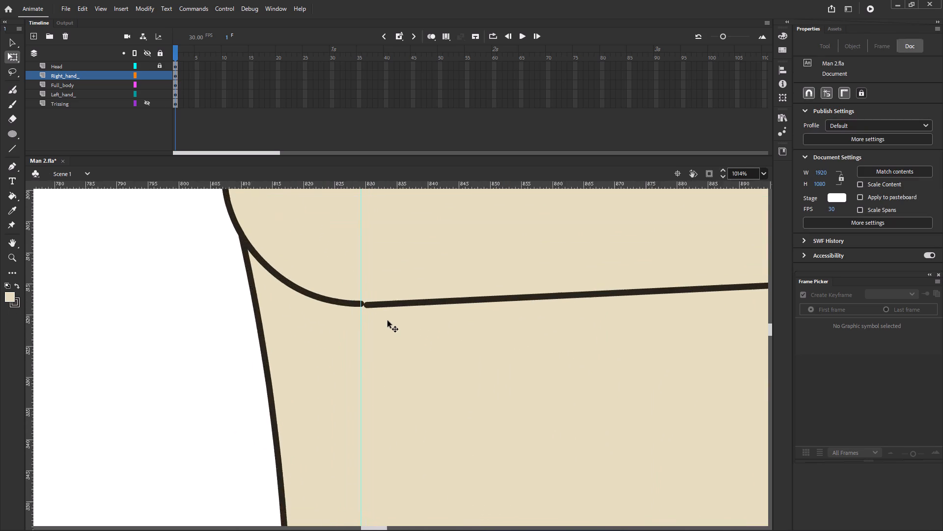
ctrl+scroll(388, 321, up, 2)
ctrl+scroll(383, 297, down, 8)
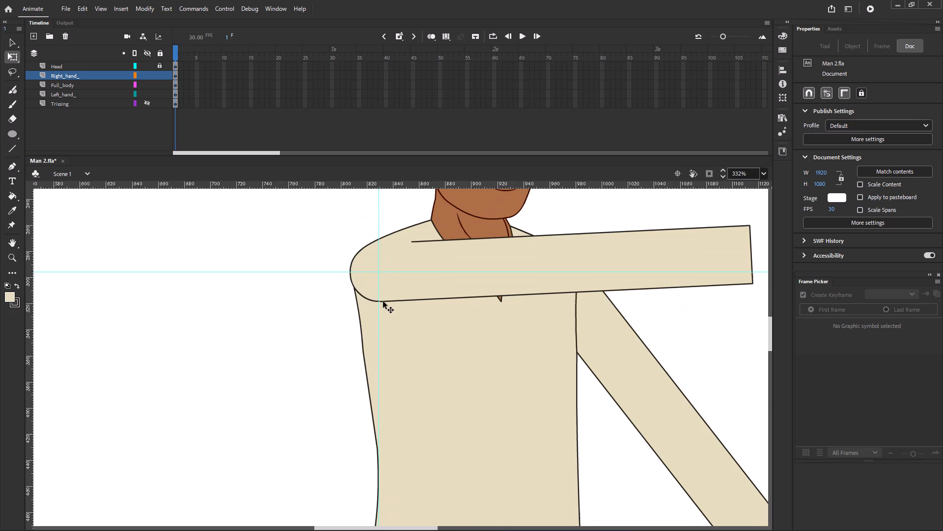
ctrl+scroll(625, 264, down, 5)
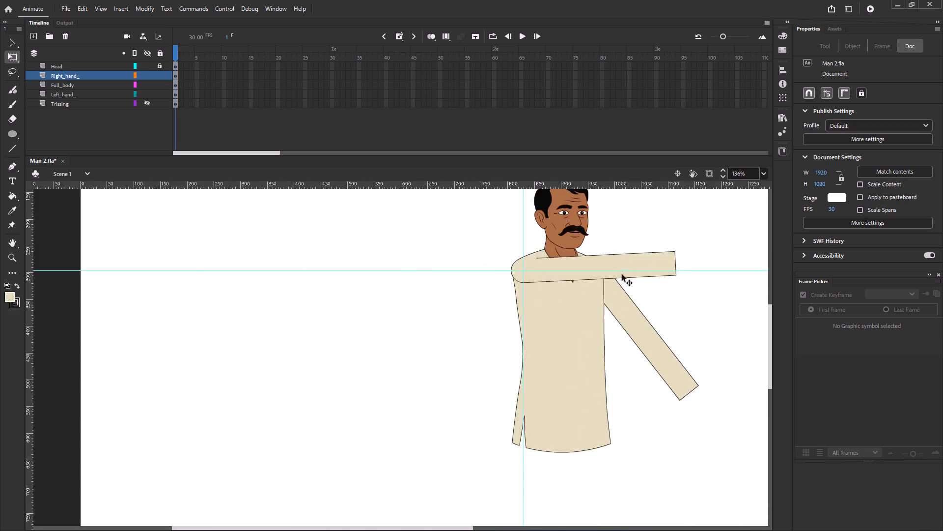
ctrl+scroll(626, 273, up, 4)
Rotate the right sleeve down about its shoulder pivot to a diagonal across the torso and inspect the shoulder joint up close.
click(671, 258)
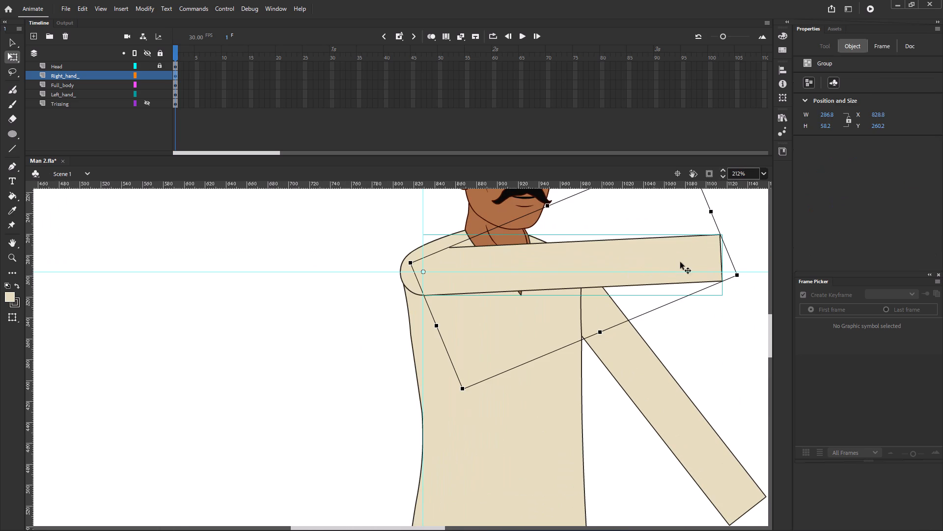
drag(741, 282, 722, 364)
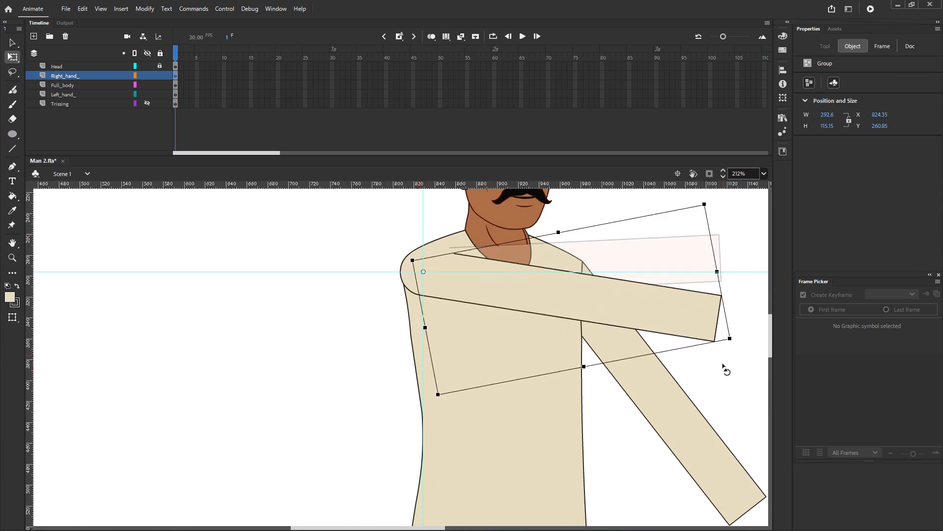
drag(722, 364, 708, 297)
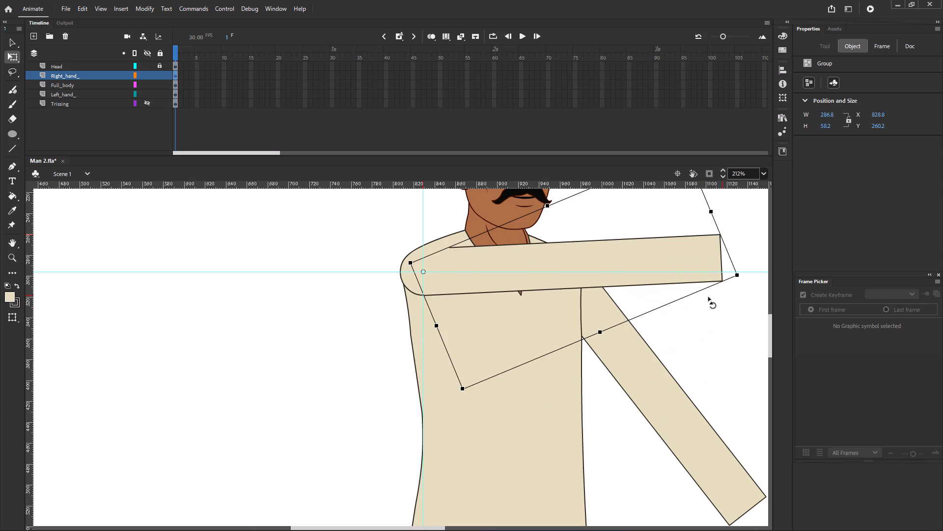
drag(708, 297, 627, 453)
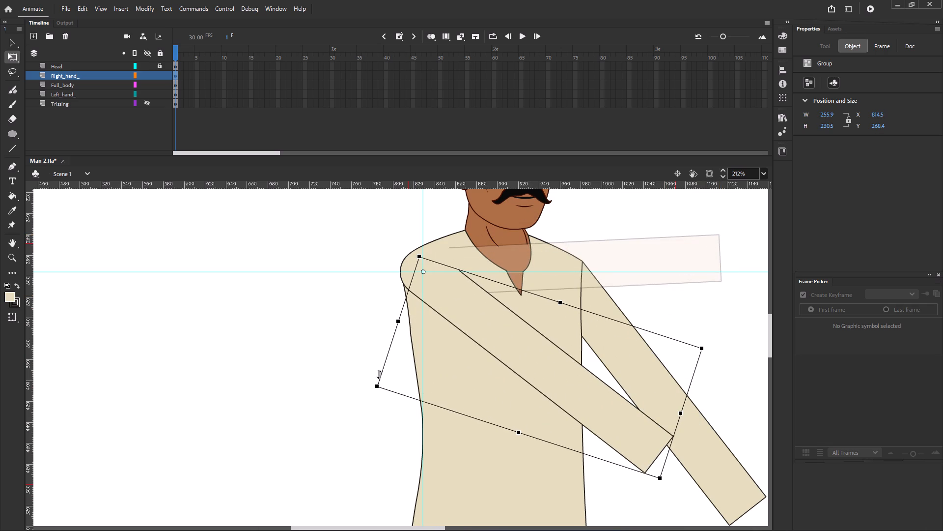
click(354, 358)
ctrl+scroll(414, 280, up, 6)
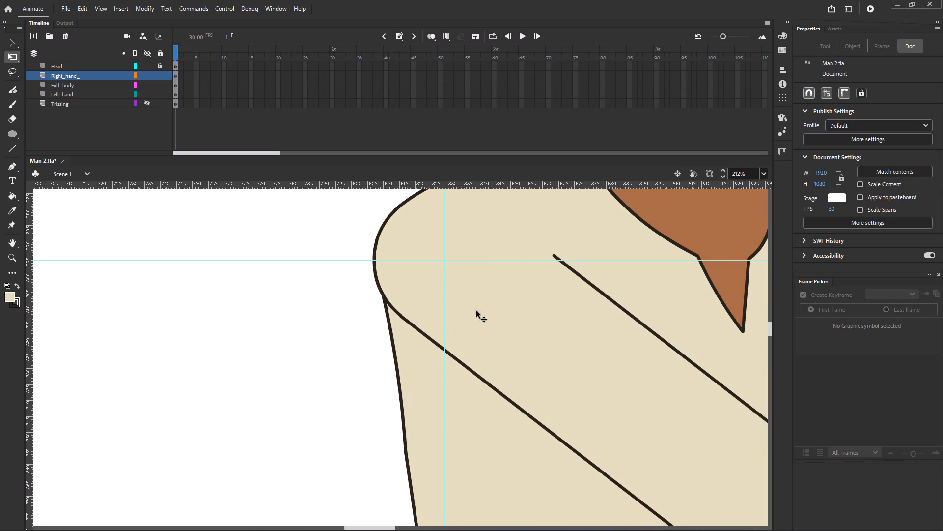
click(486, 311)
click(333, 312)
Rotate the right sleeve a little further down about its shoulder pivot, keeping it diagonal across the torso.
click(455, 322)
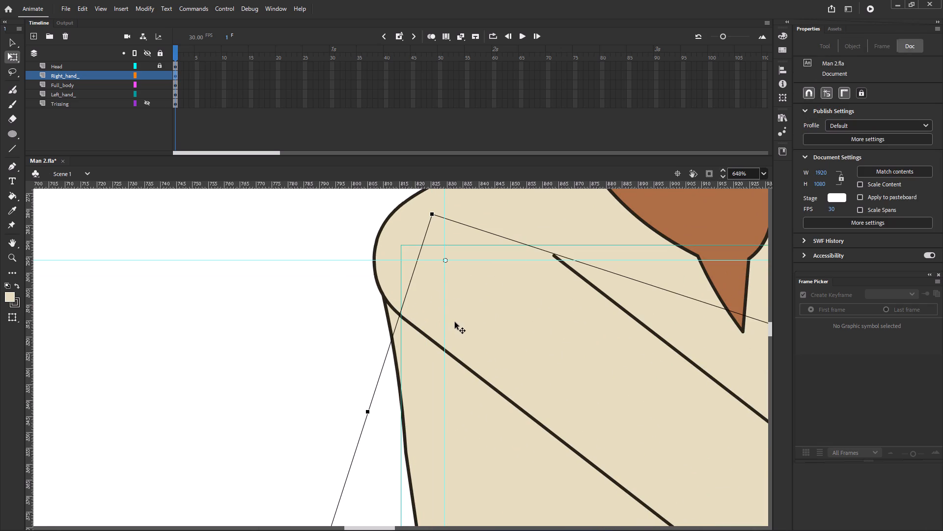
ctrl+scroll(438, 321, down, 5)
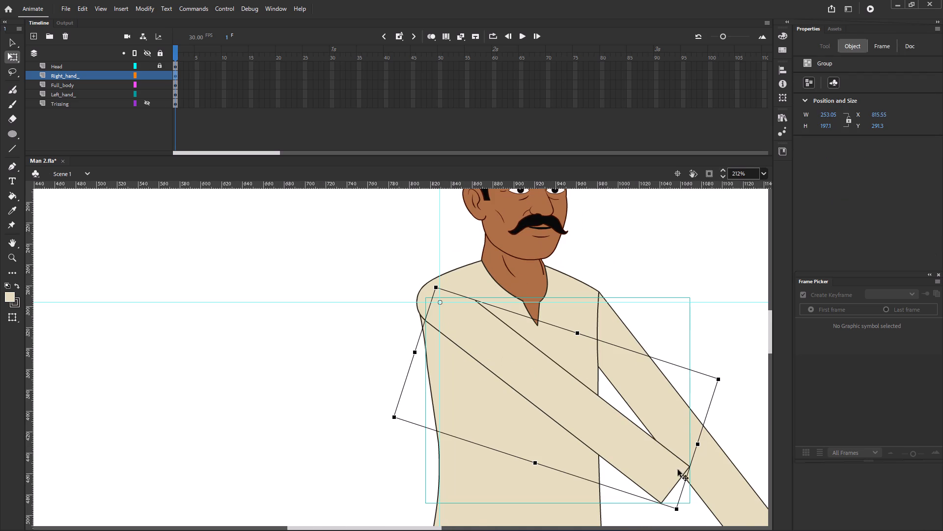
ctrl+scroll(672, 457, down, 1)
key(space)
key(space)
key(space)
key(space)
key(space)
key(space)
key(space)
key(space)
key(space)
key(space)
key(space)
key(space)
key(space)
key(space)
key(space)
key(space)
key(space)
key(space)
key(space)
key(space)
drag(683, 292, 677, 291)
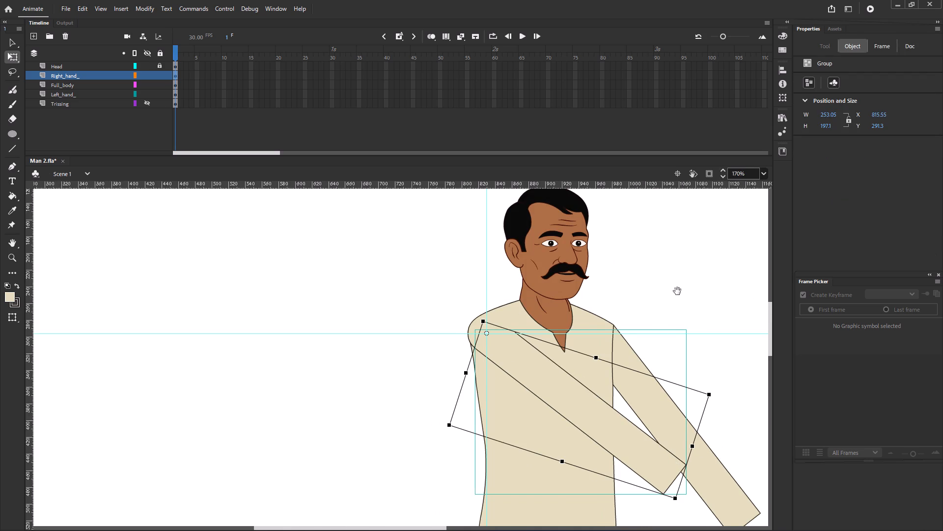
drag(677, 291, 480, 264)
drag(475, 476, 404, 440)
Nudge the right sleeve slightly right to X 813.75 so its outer edge meets the rounded shoulder outline.
ctrl+scroll(278, 349, up, 4)
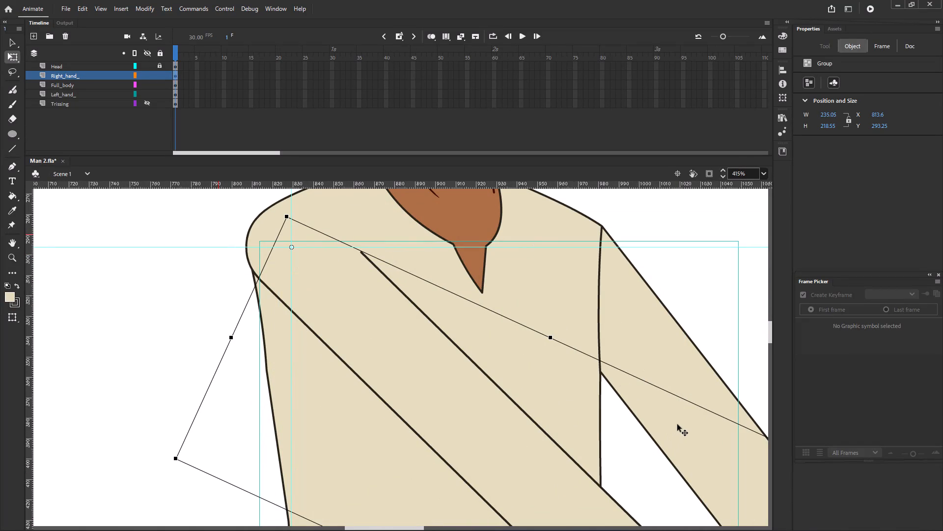
ctrl+scroll(278, 280, up, 1)
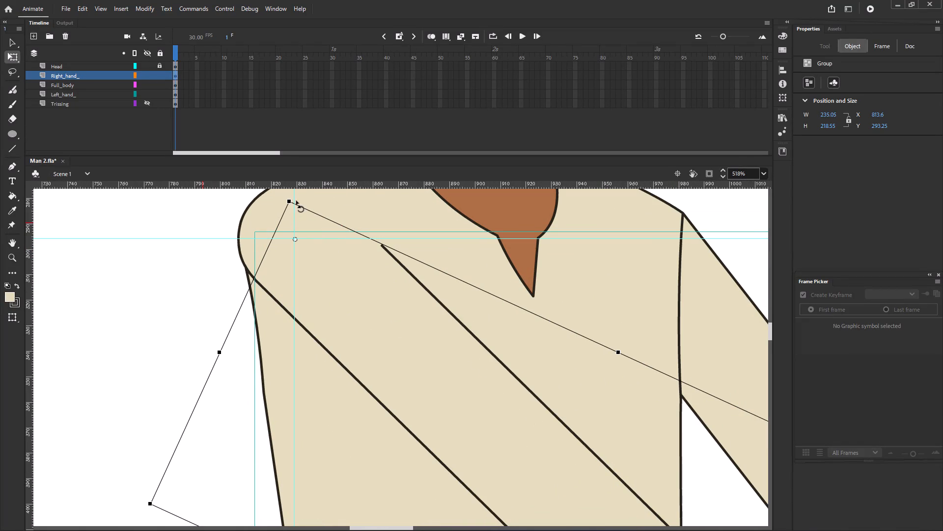
ctrl+scroll(260, 252, up, 6)
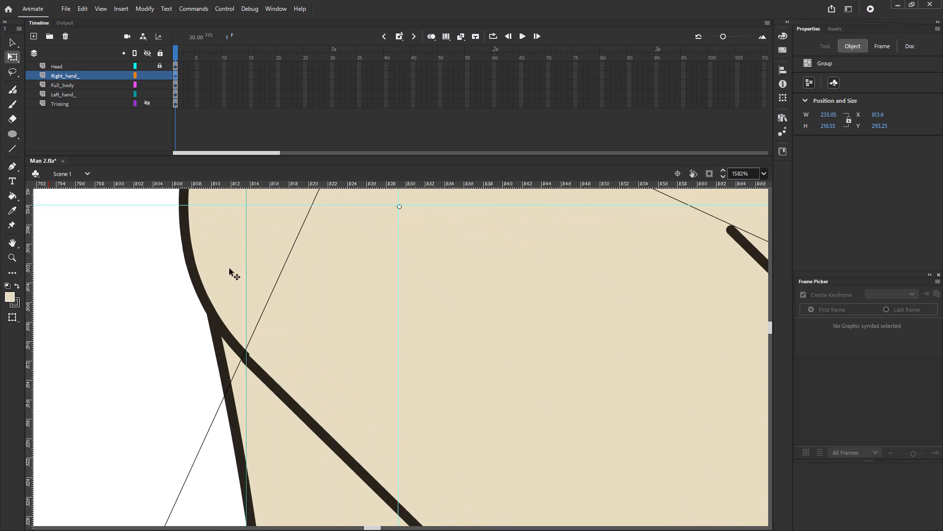
click(140, 317)
click(314, 357)
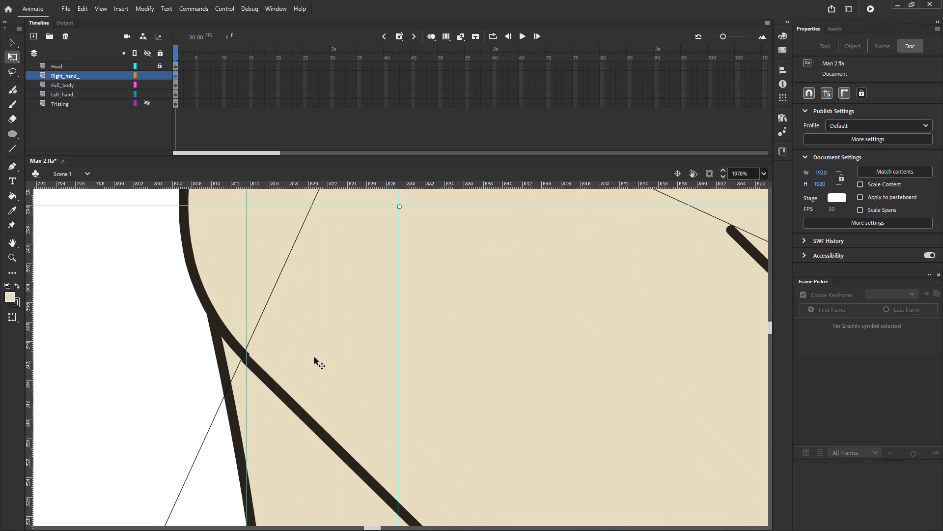
key(Right)
key(Right)
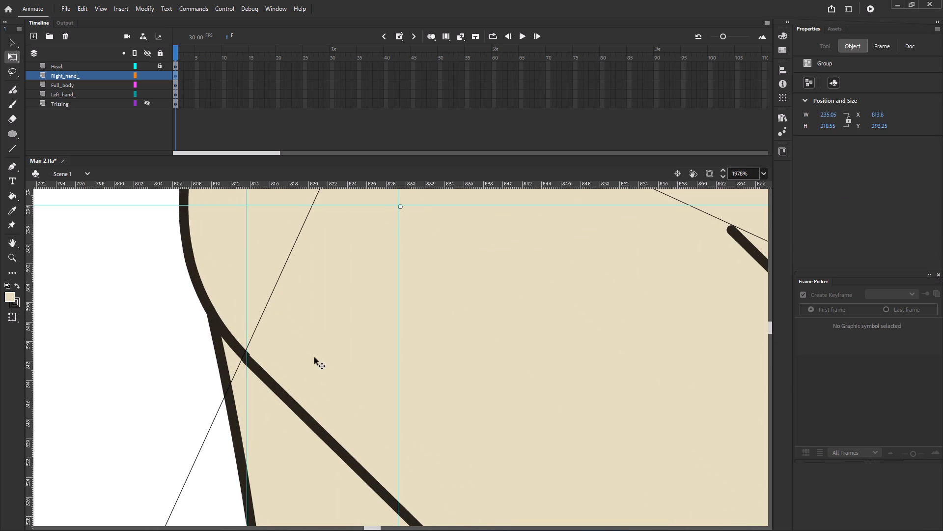
key(Right)
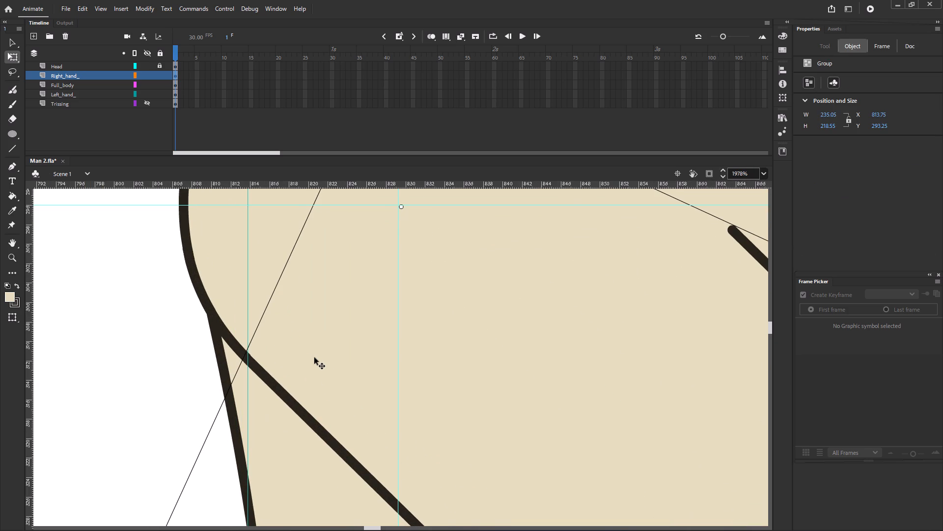
click(54, 331)
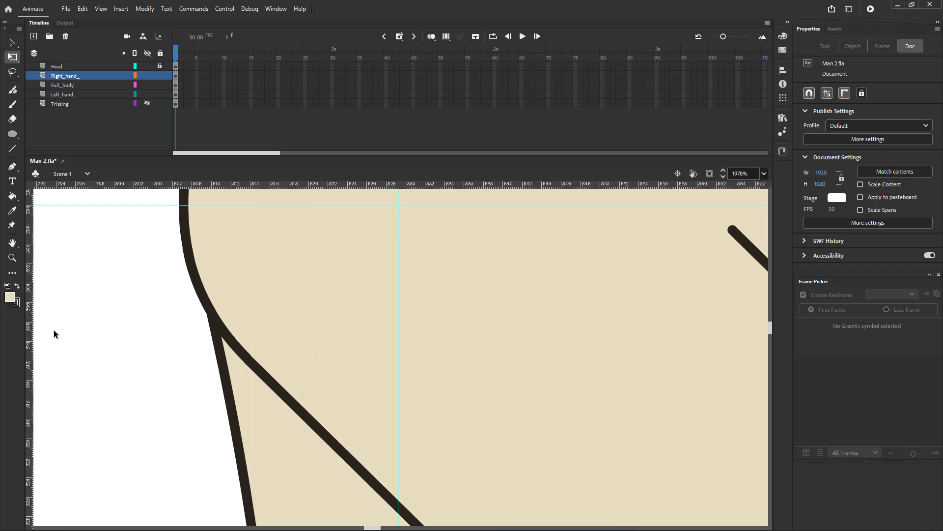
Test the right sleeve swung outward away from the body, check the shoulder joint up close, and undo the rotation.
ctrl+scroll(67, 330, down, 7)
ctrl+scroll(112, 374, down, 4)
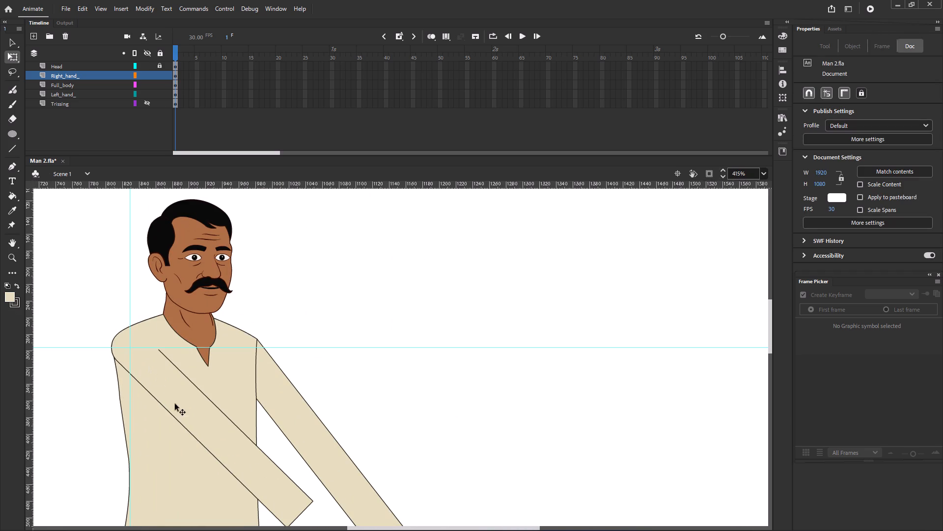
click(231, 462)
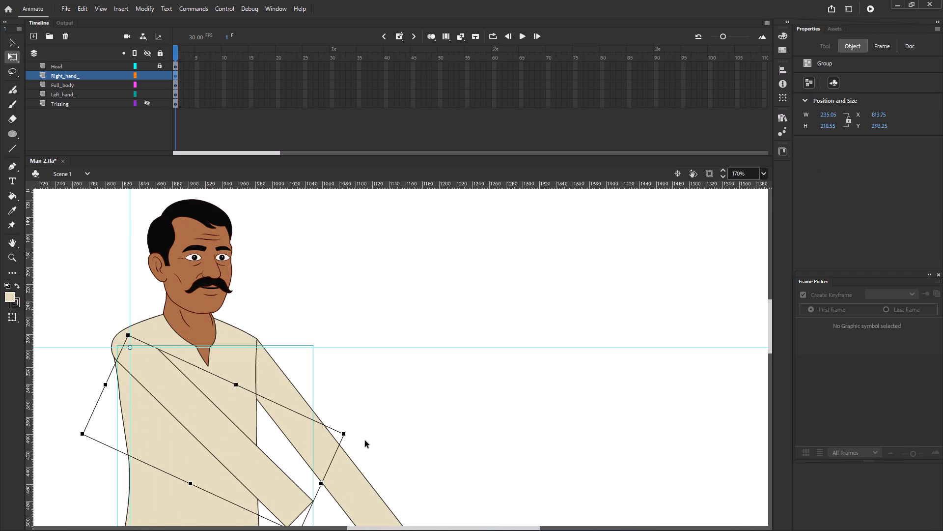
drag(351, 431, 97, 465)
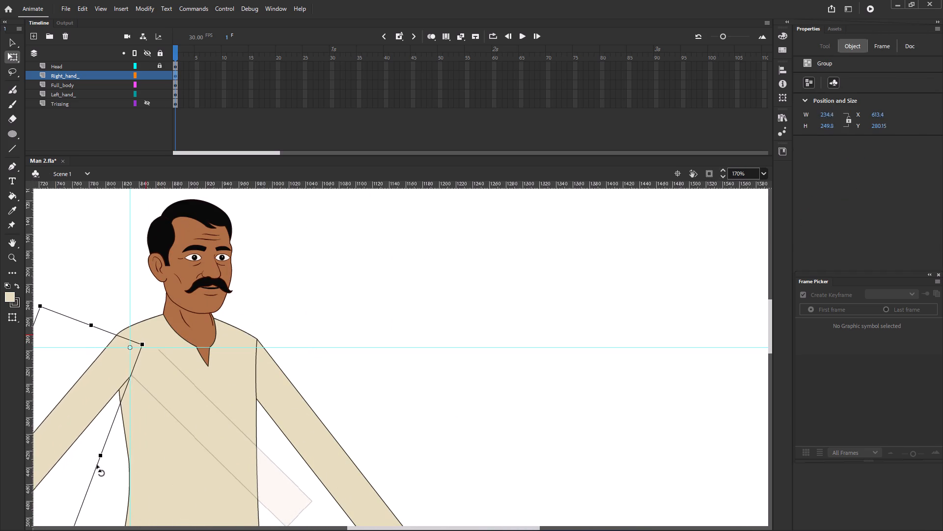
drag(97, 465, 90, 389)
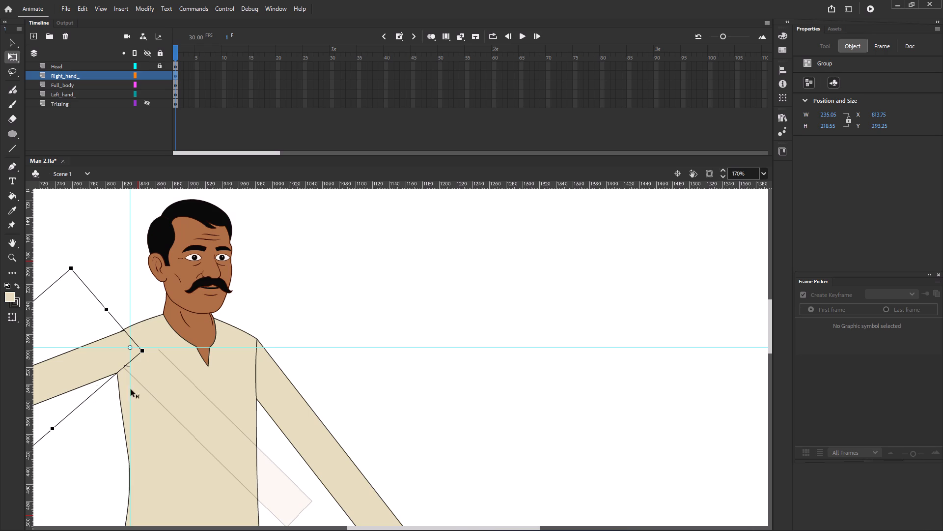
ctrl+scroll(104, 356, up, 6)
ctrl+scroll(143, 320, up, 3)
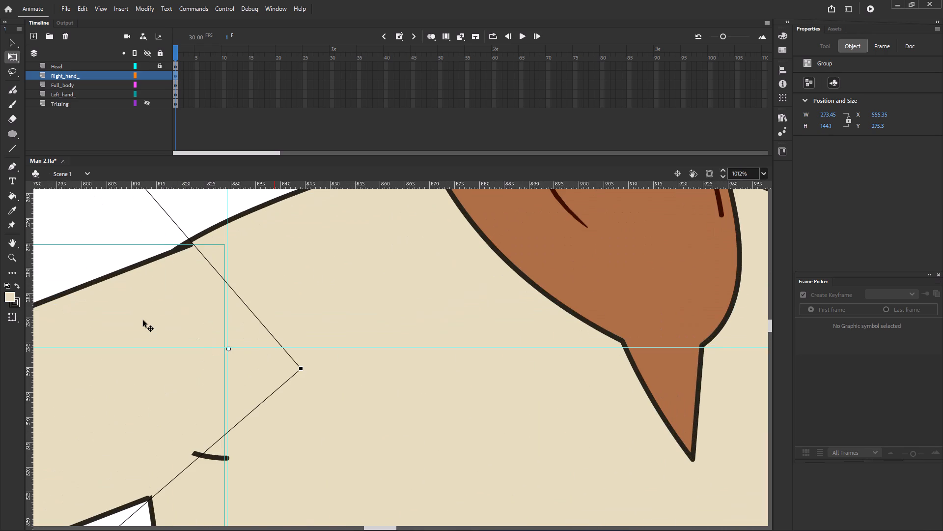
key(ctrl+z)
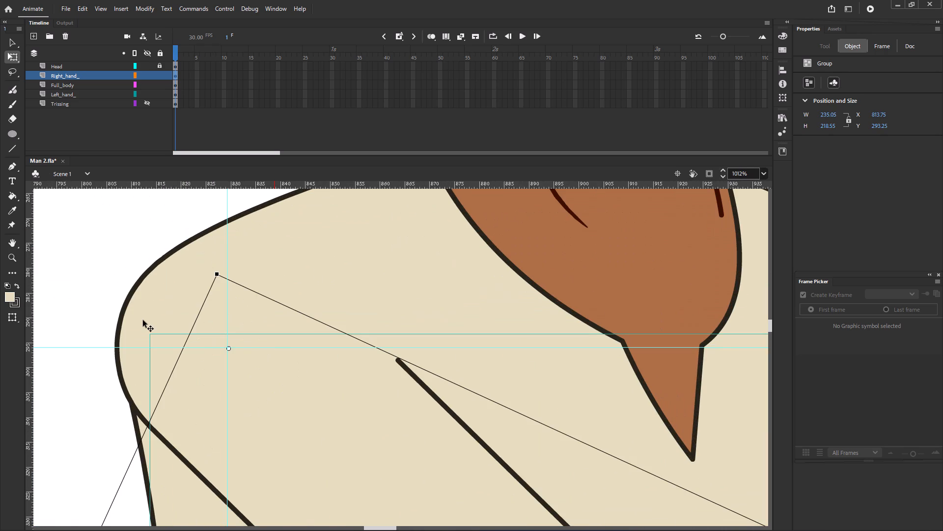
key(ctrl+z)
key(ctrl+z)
Rotate the right sleeve about its shoulder pivot until it hangs nearly vertical beside the torso, and inspect the shoulder joint.
ctrl+scroll(143, 322, down, 6)
ctrl+scroll(400, 448, down, 2)
drag(473, 462, 364, 526)
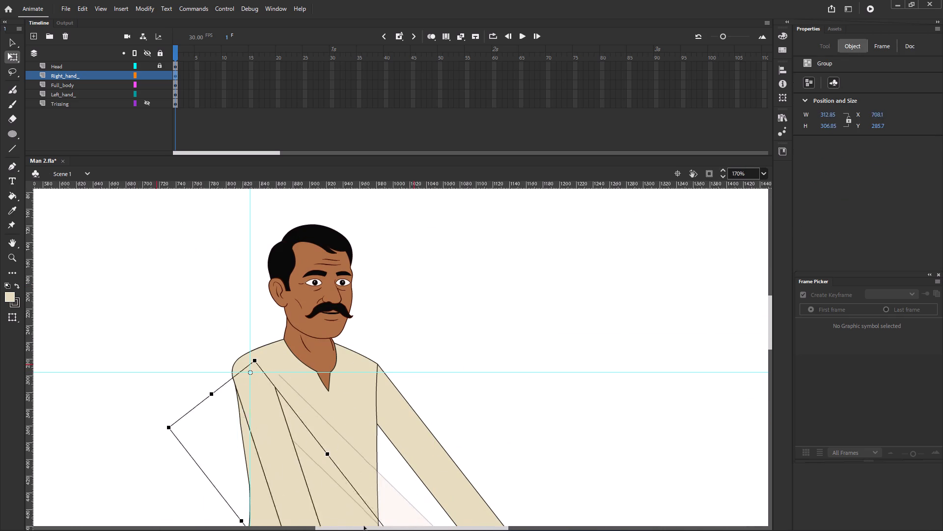
drag(364, 526, 307, 518)
click(211, 345)
ctrl+scroll(217, 386, up, 3)
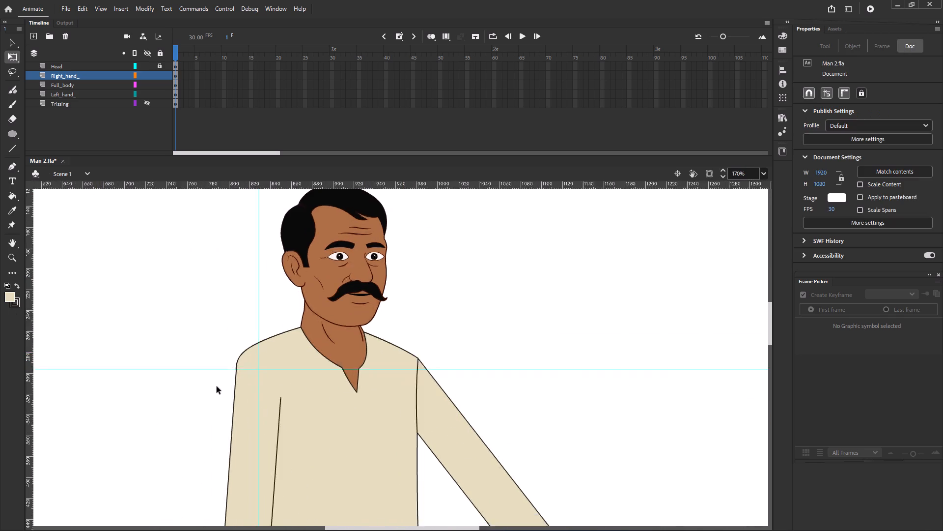
ctrl+scroll(217, 386, up, 2)
ctrl+scroll(260, 362, up, 5)
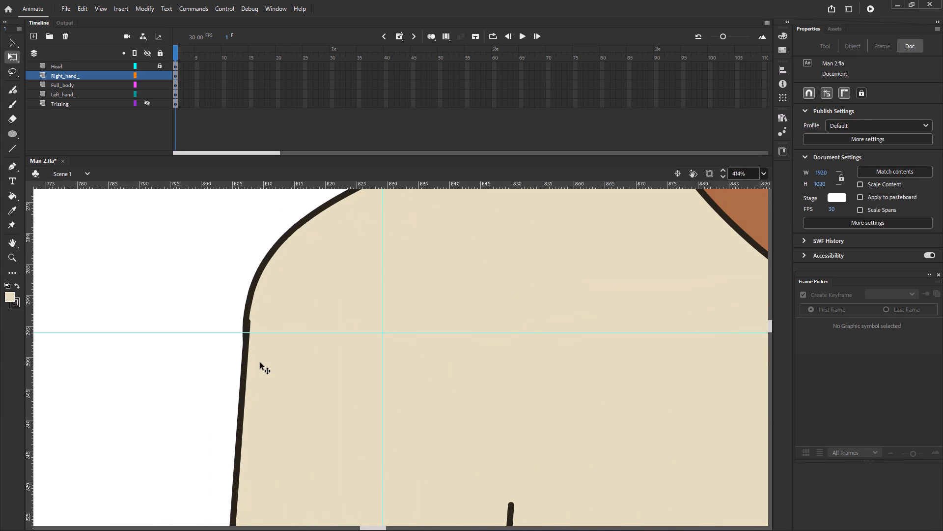
ctrl+scroll(260, 362, down, 3)
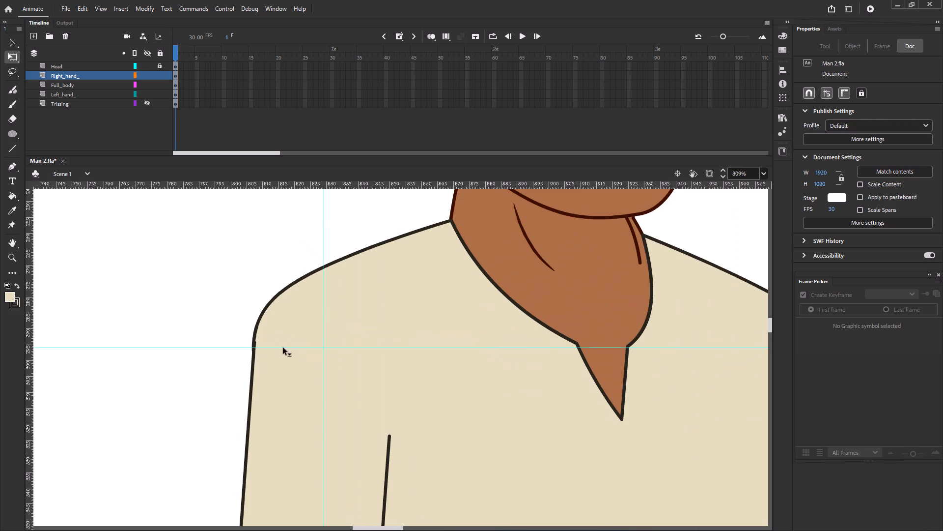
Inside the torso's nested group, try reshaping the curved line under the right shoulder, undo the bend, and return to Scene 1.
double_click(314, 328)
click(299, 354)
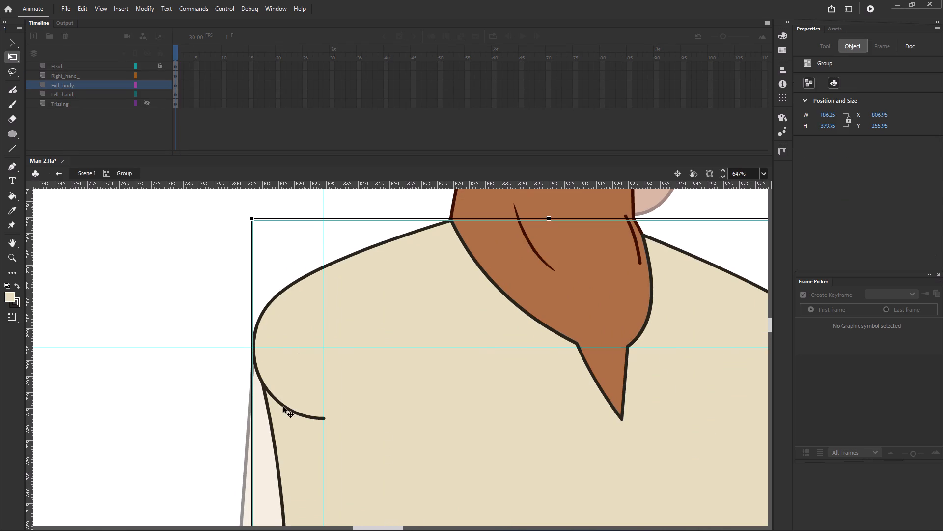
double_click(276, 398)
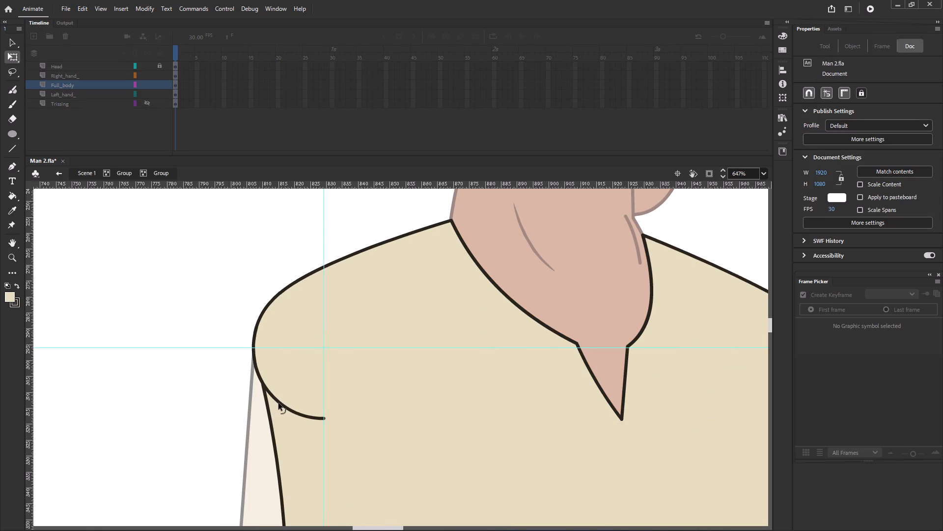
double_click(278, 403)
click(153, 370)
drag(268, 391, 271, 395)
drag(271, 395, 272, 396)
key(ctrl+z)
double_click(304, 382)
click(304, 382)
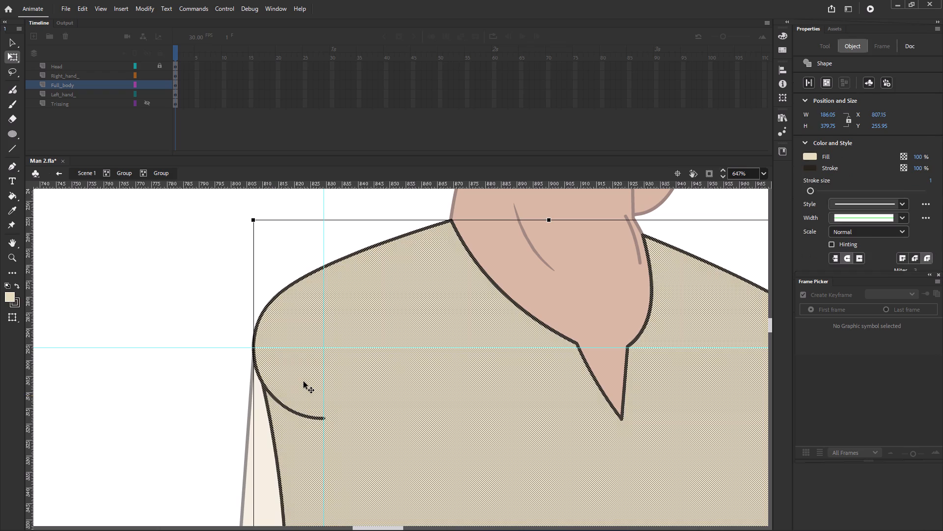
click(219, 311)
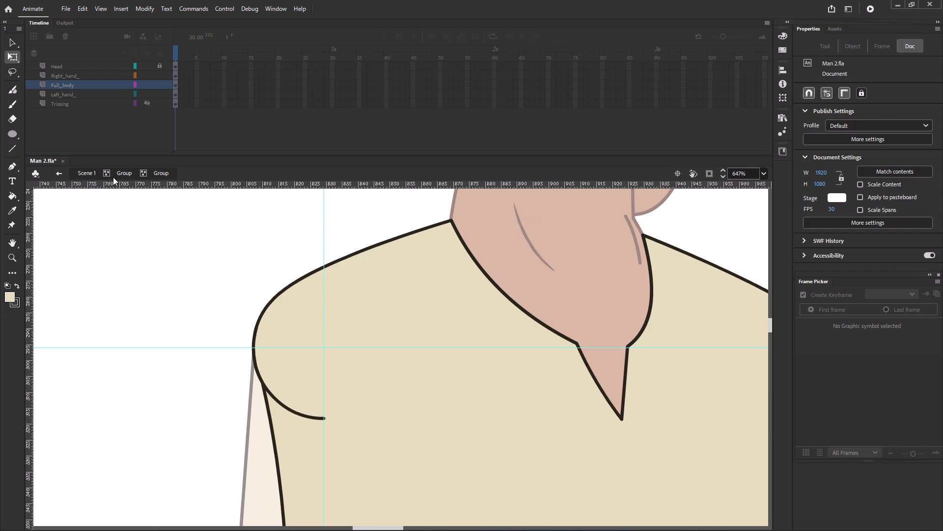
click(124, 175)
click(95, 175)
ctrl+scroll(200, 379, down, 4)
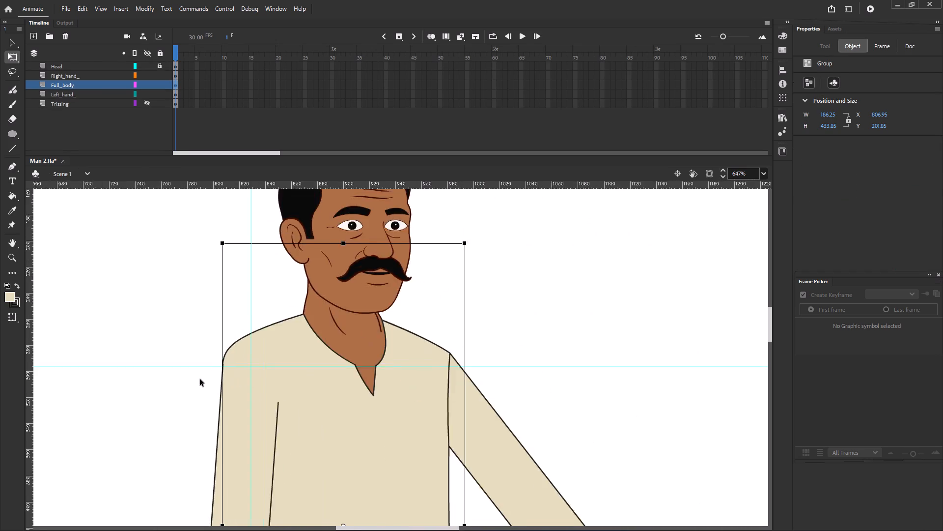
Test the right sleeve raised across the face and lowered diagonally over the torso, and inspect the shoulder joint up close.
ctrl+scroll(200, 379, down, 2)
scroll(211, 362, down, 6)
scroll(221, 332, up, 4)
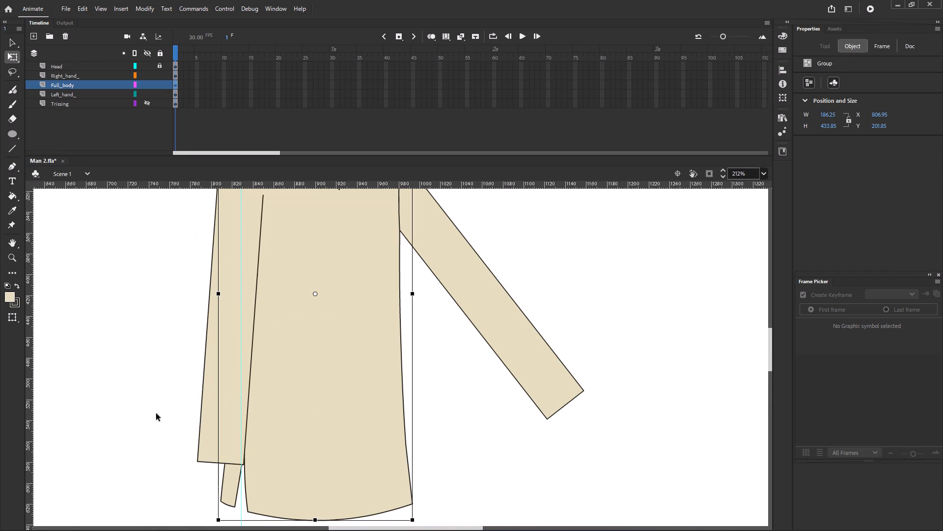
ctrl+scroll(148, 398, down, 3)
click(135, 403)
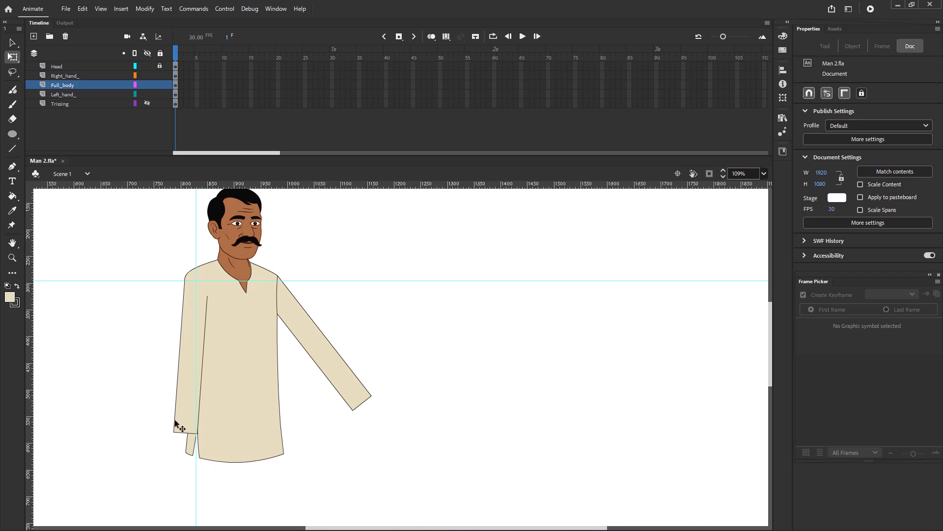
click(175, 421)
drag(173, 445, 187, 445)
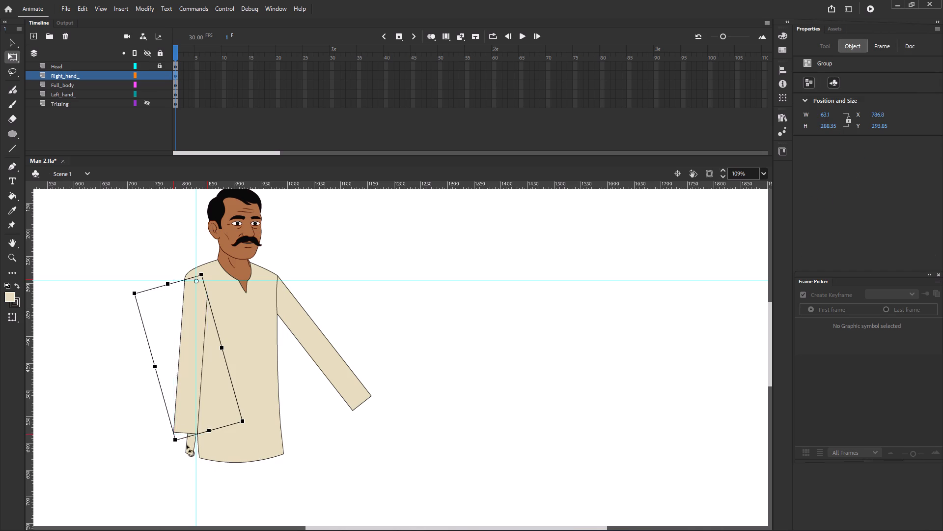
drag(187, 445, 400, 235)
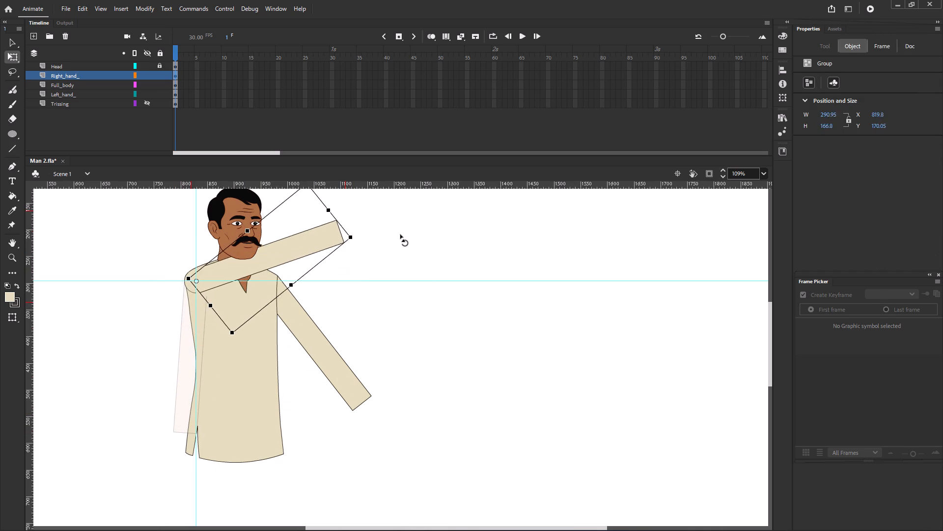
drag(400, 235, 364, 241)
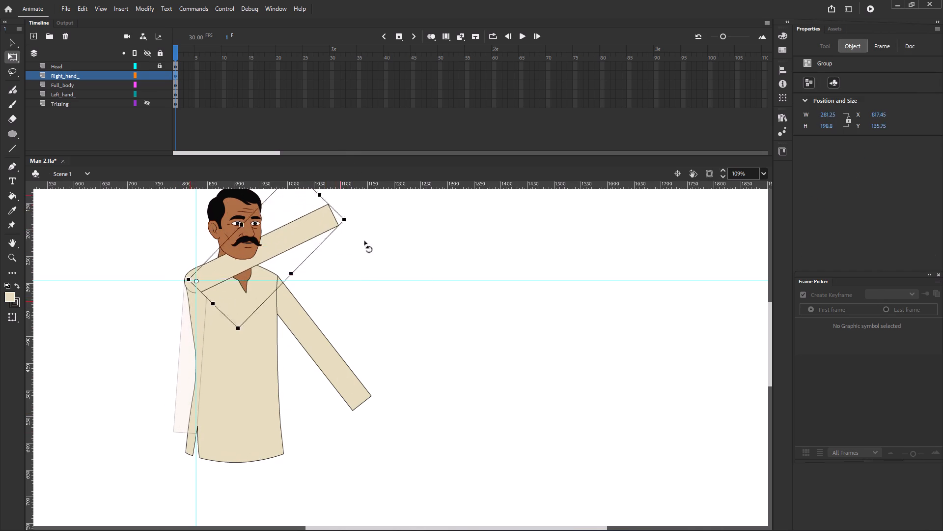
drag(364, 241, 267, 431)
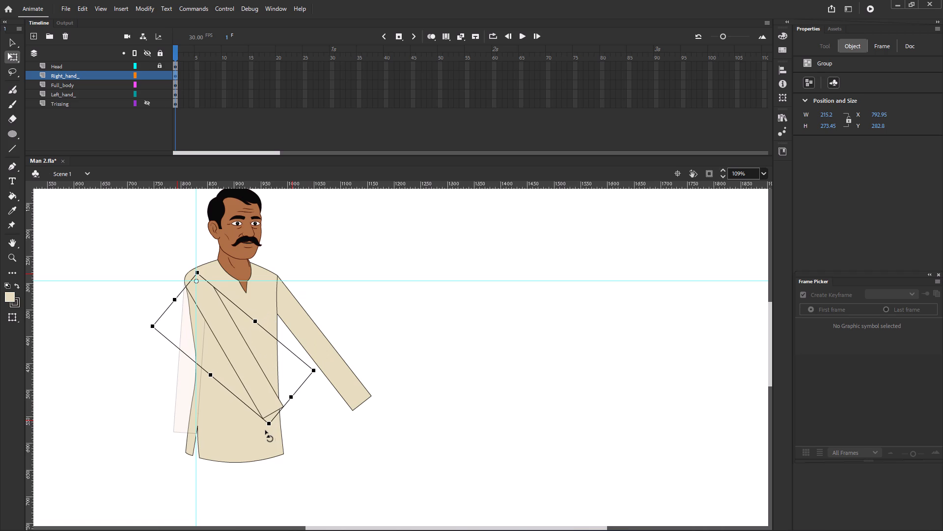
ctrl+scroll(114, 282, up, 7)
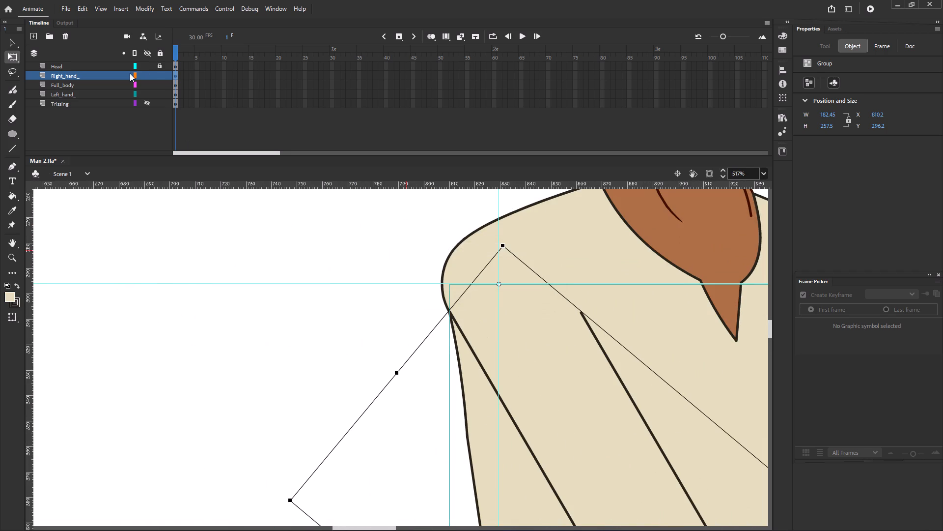
Open the recent file Ch 1 old.fla as a rigging reference.
click(69, 8)
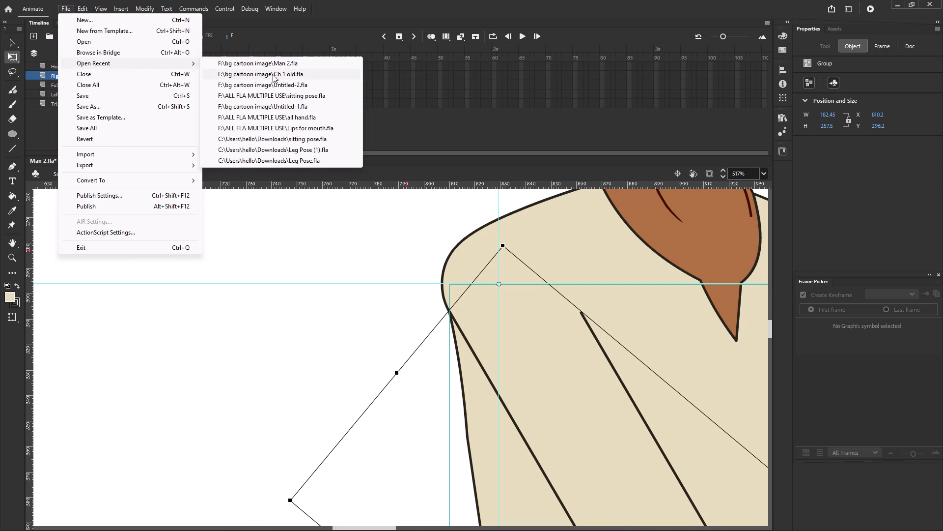
click(283, 75)
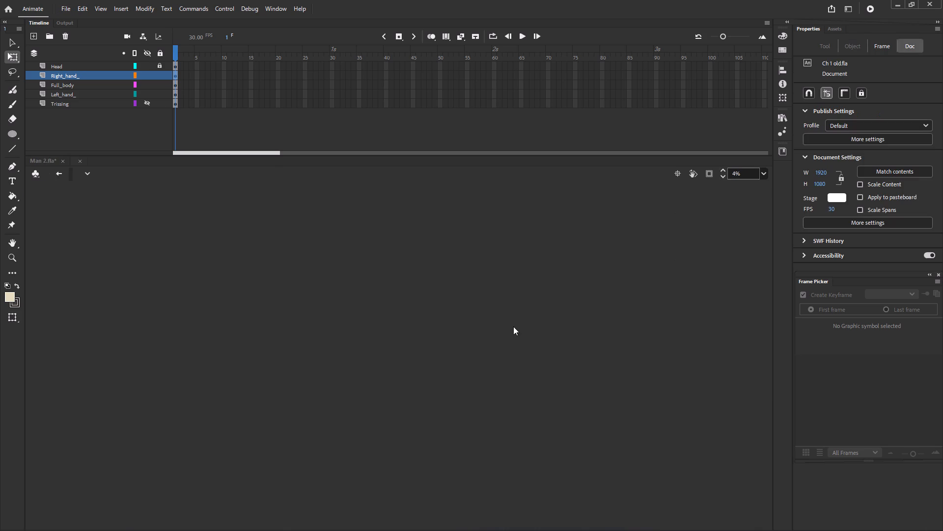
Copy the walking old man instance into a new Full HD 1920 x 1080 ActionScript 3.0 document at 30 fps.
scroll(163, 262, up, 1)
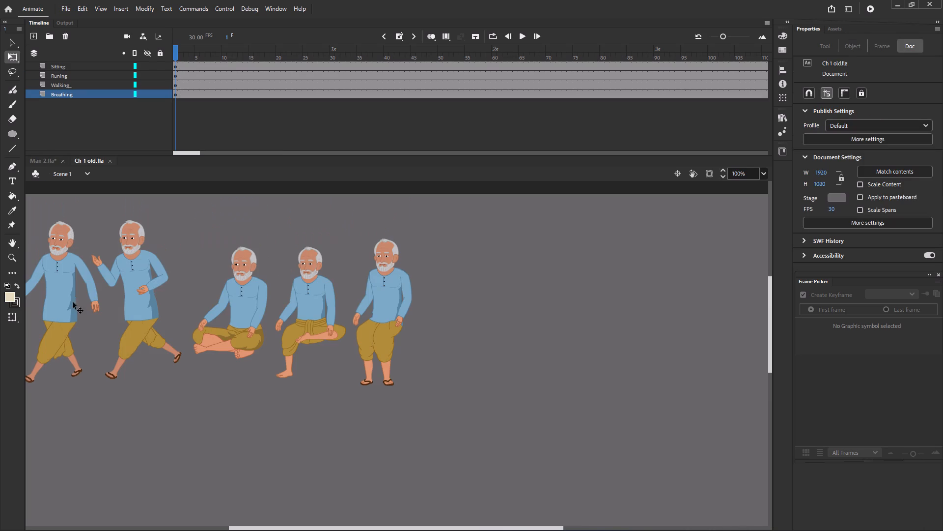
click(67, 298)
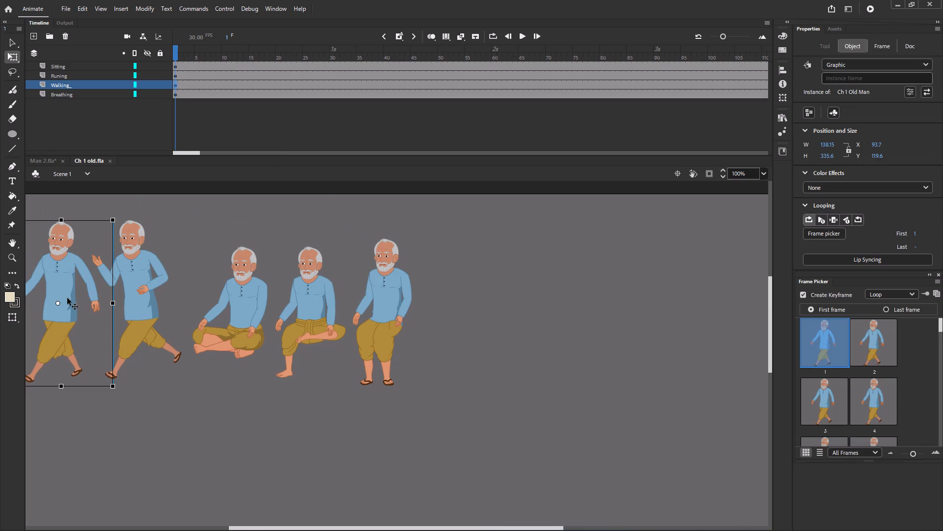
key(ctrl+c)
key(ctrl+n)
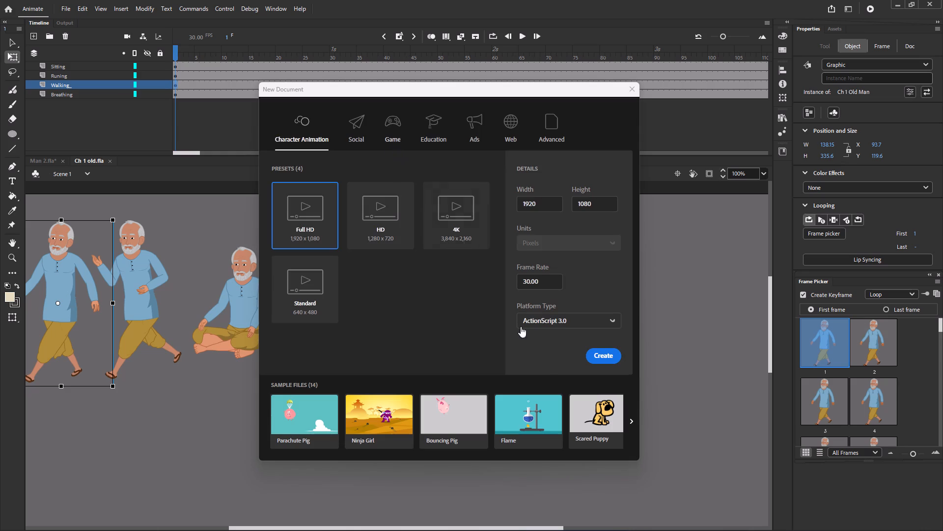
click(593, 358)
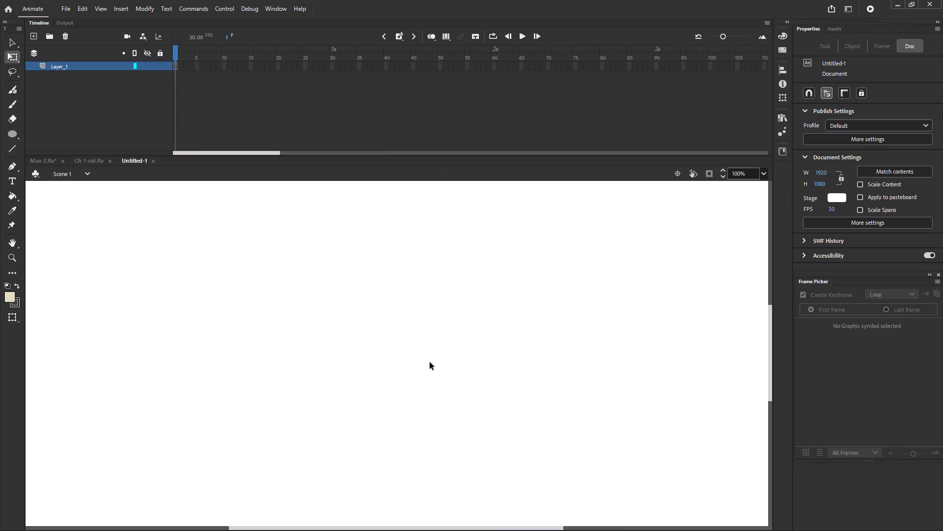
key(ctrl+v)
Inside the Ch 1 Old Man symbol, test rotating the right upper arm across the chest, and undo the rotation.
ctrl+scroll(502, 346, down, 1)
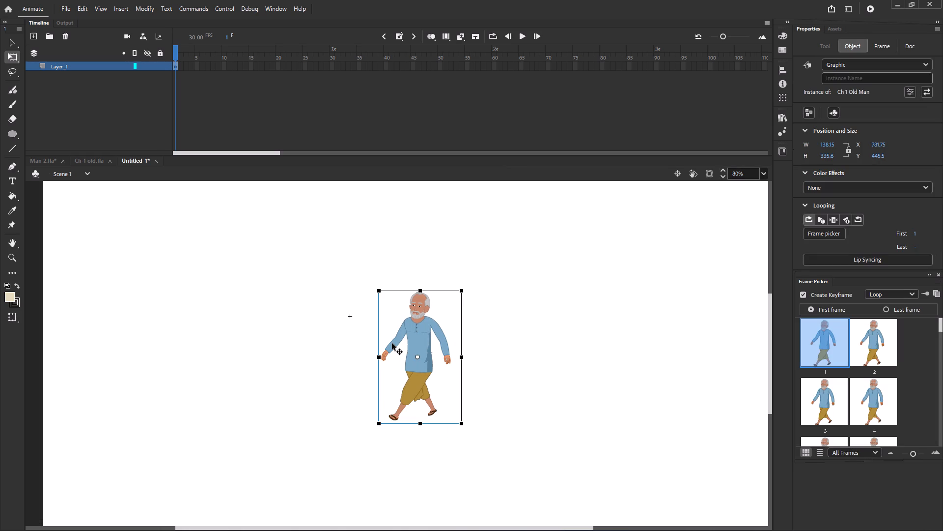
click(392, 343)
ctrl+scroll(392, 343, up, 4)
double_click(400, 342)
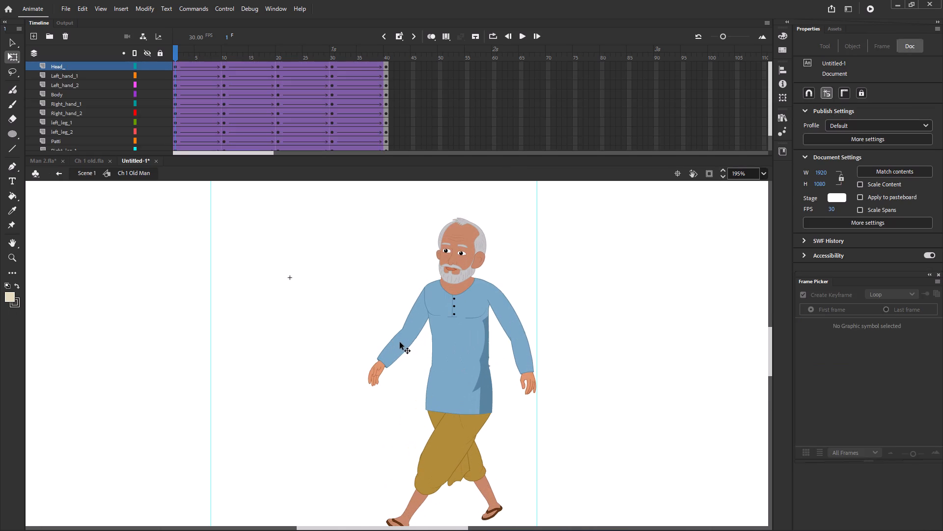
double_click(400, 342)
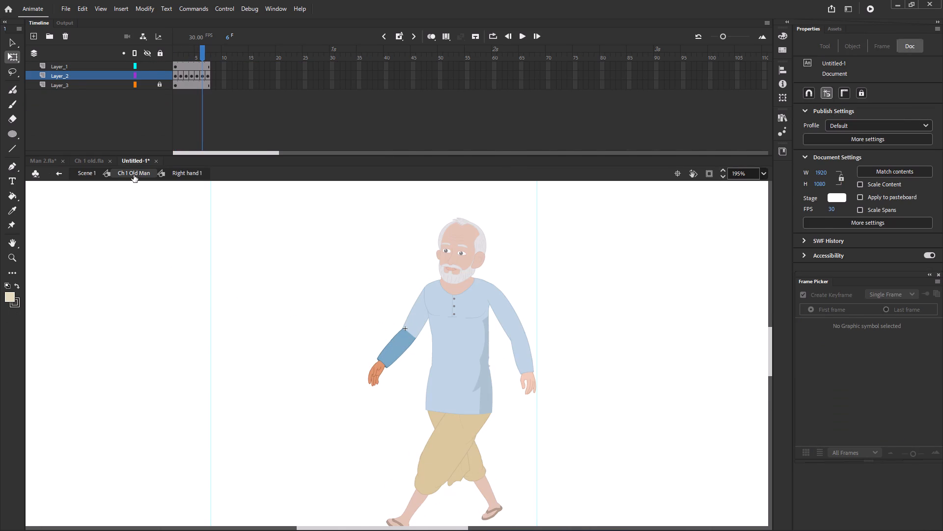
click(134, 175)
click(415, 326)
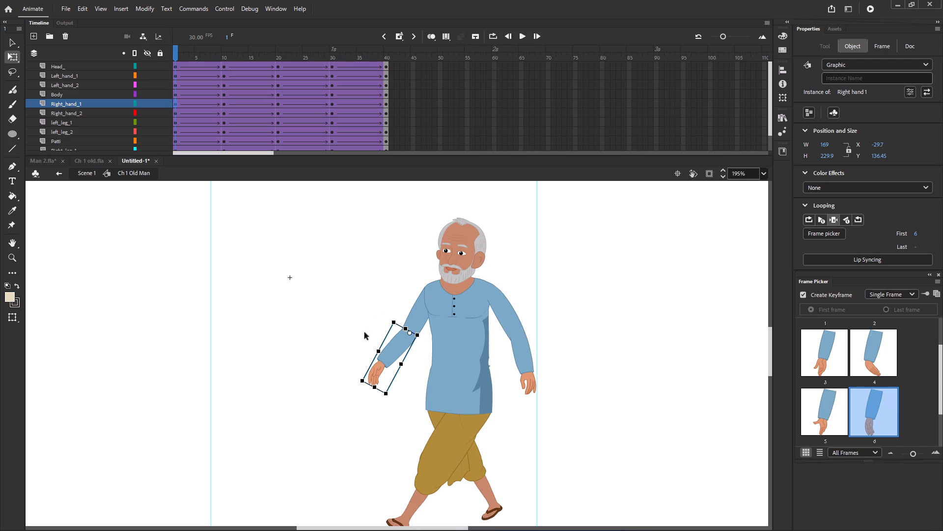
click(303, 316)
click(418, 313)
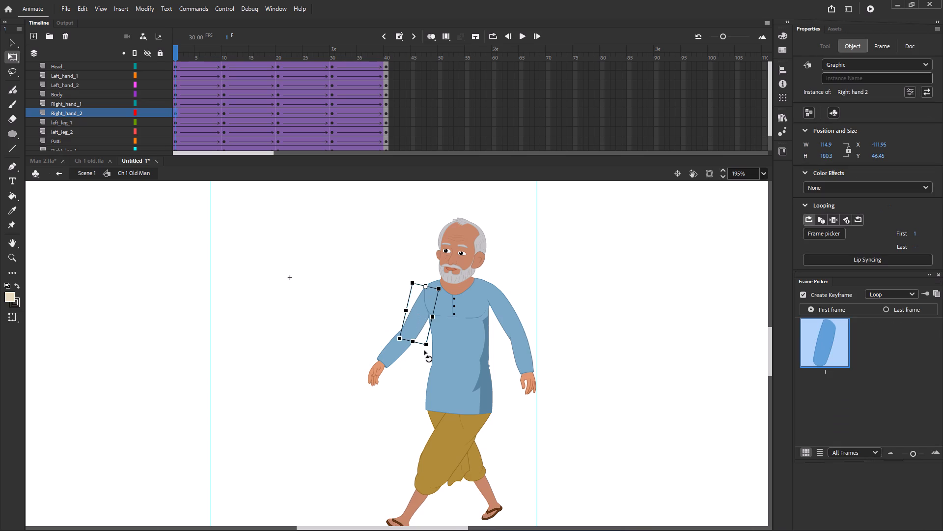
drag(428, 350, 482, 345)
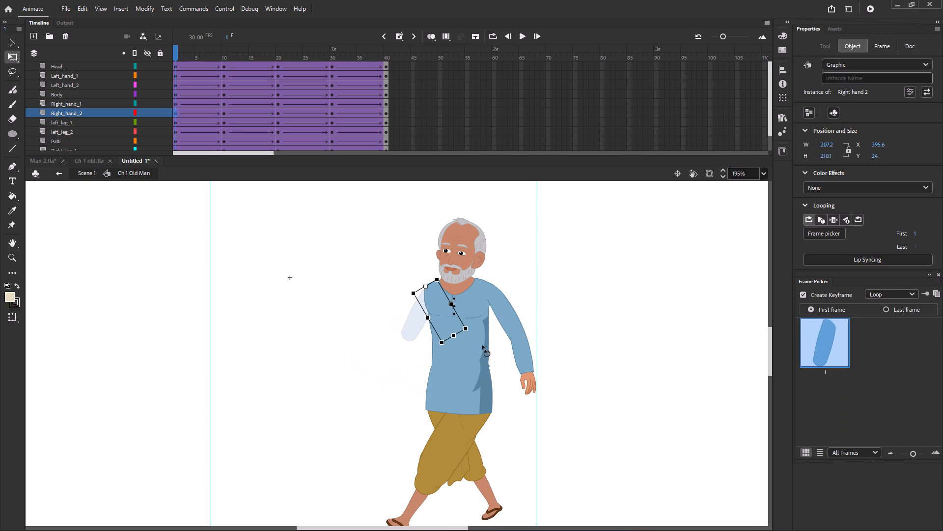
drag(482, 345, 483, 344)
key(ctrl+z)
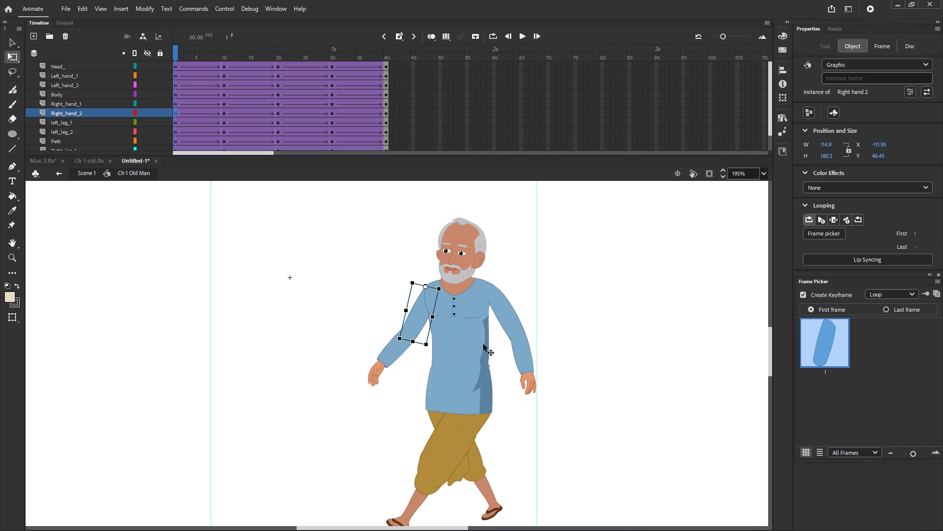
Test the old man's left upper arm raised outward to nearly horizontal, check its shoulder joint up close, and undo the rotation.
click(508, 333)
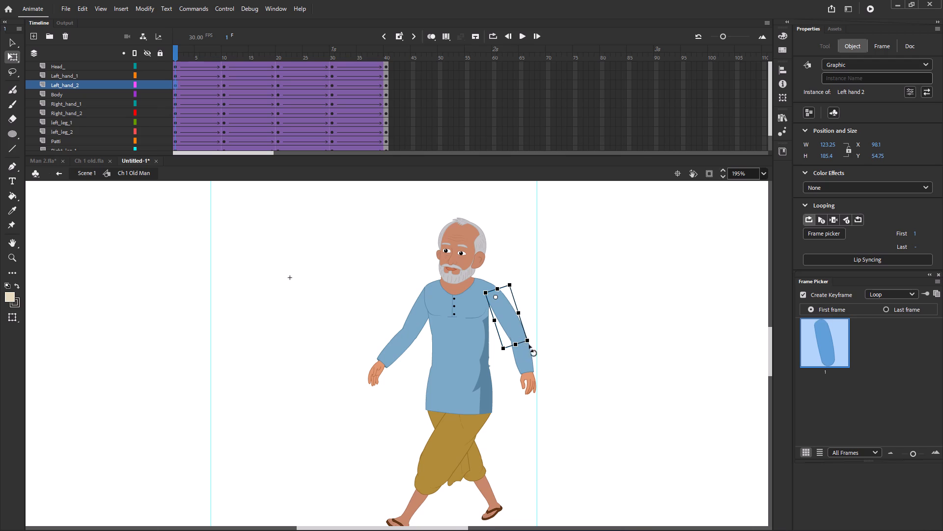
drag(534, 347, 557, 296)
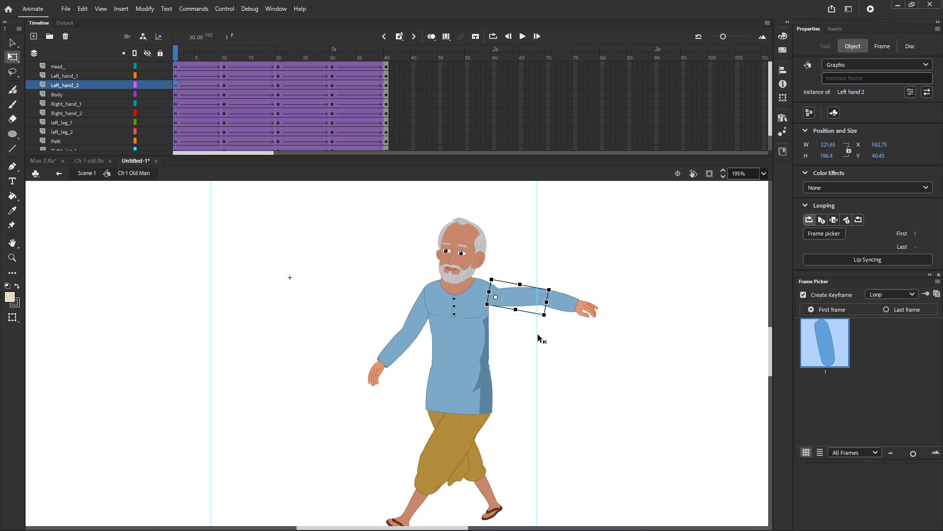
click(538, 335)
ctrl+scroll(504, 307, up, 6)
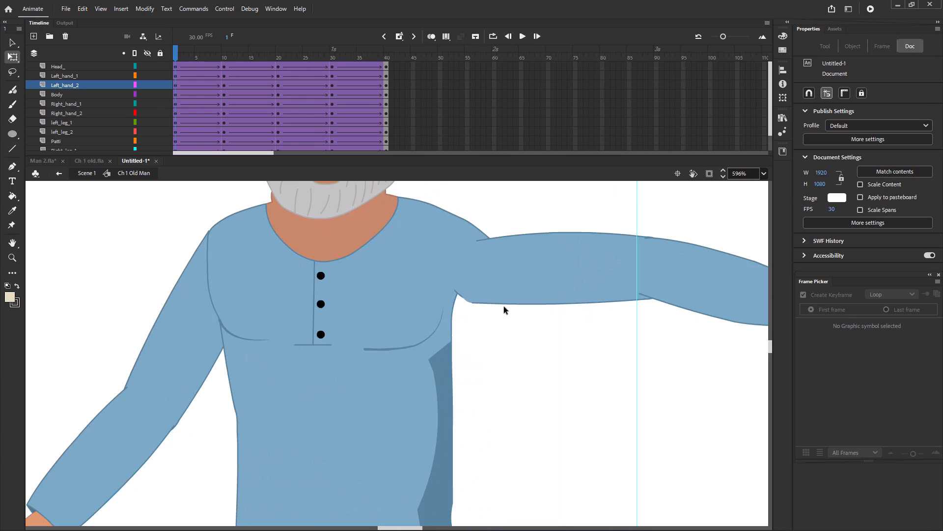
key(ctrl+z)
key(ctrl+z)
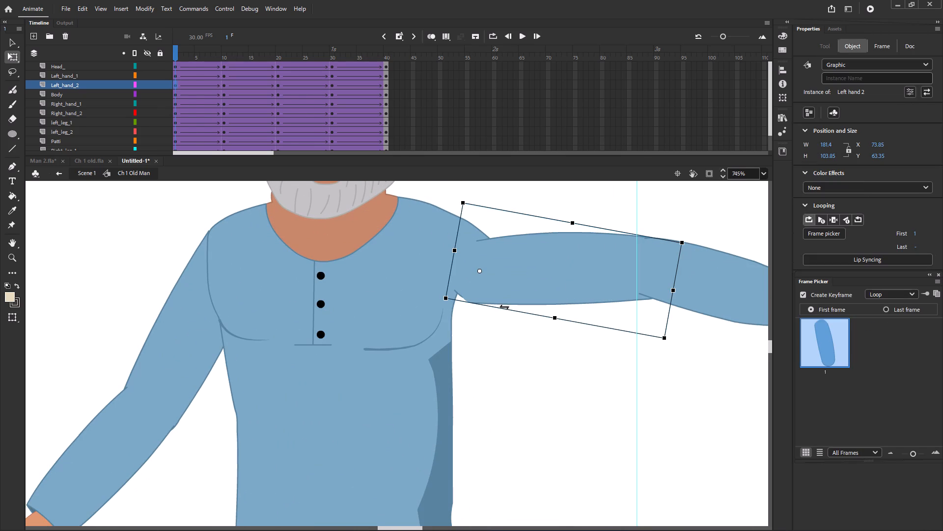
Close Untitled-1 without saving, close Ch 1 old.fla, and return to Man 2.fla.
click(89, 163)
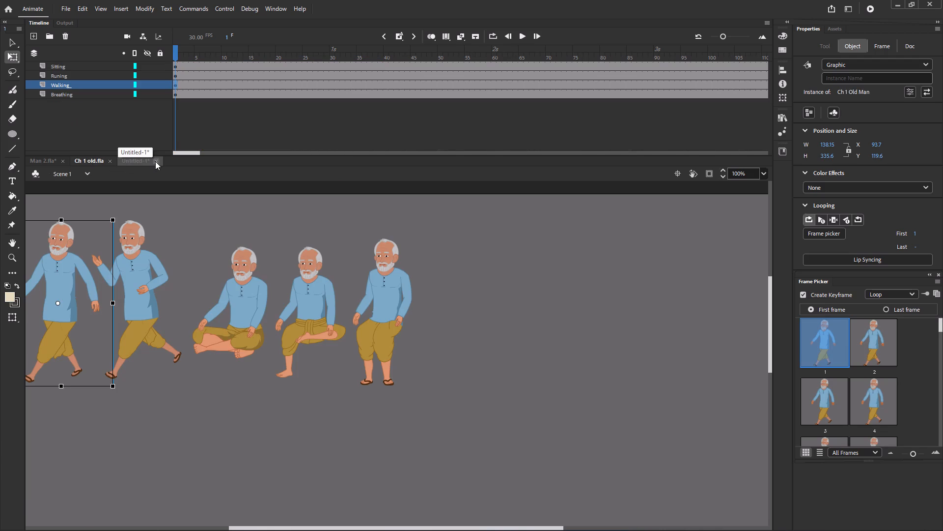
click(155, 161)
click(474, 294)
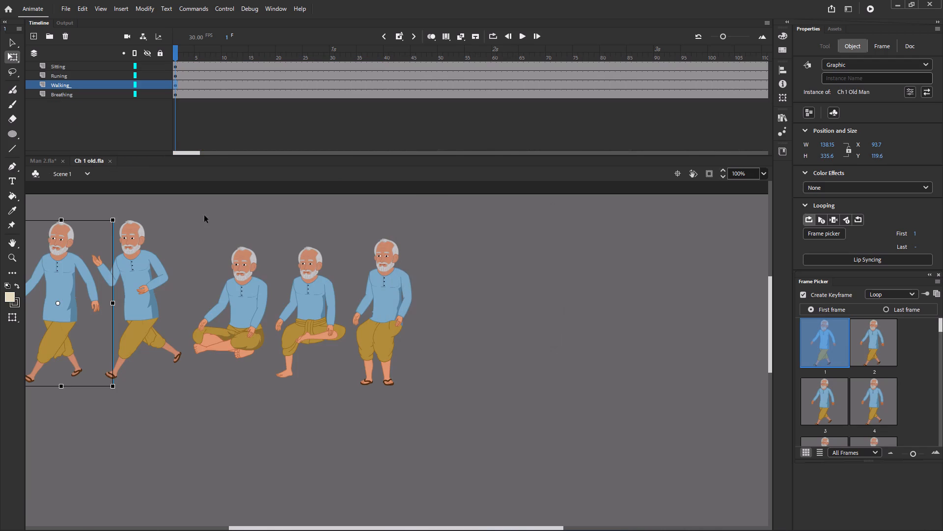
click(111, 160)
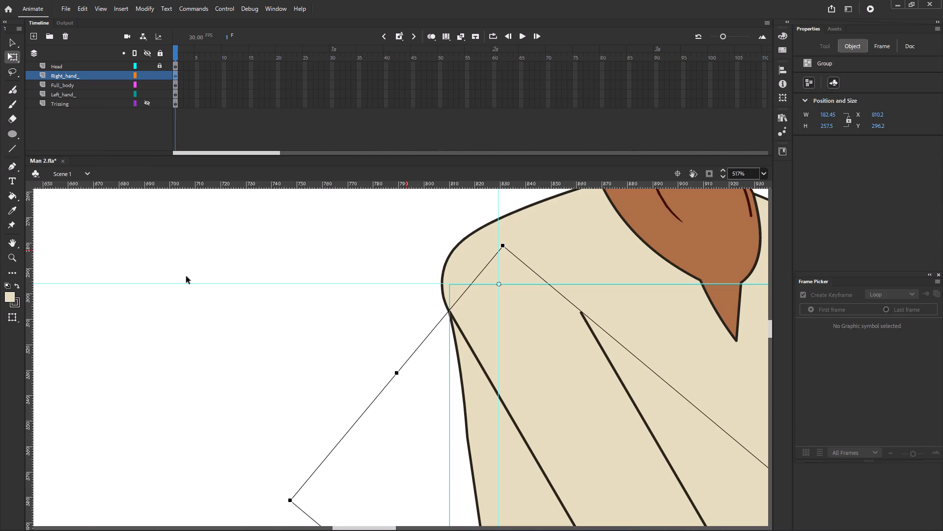
Examine the man's right shoulder joint, comparing how the diagonal sleeve's edge meets the rounded shoulder and torso outline.
ctrl+scroll(456, 322, down, 4)
ctrl+scroll(461, 325, up, 2)
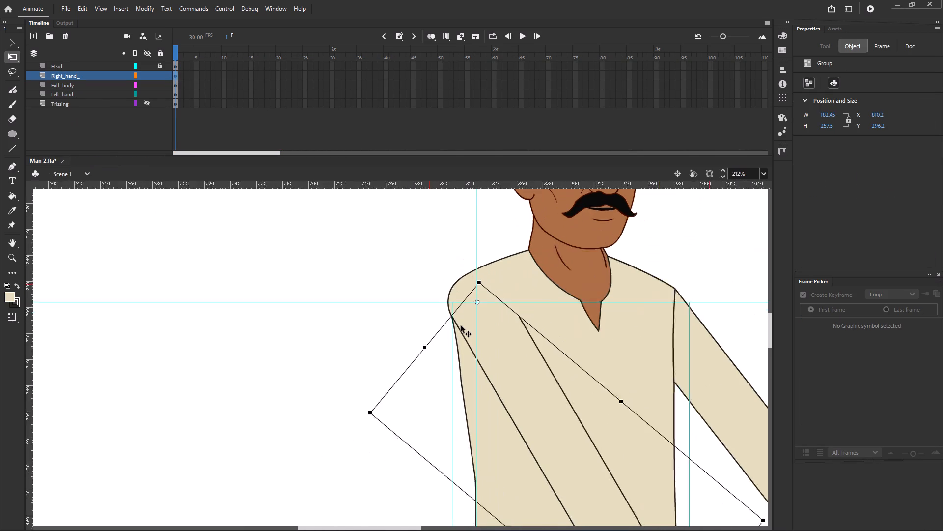
ctrl+scroll(461, 325, up, 4)
ctrl+scroll(394, 265, down, 6)
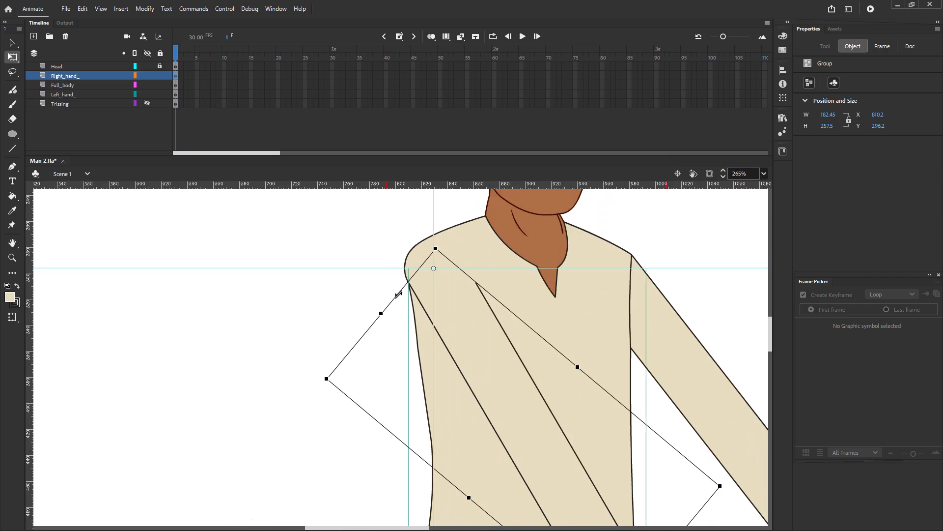
ctrl+scroll(398, 294, down, 3)
scroll(422, 269, up, 1)
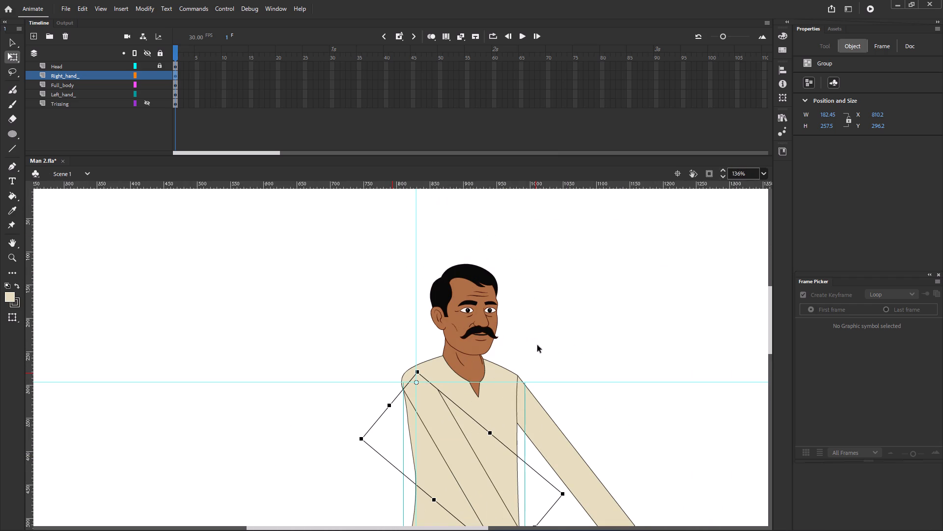
click(558, 328)
ctrl+scroll(448, 401, up, 4)
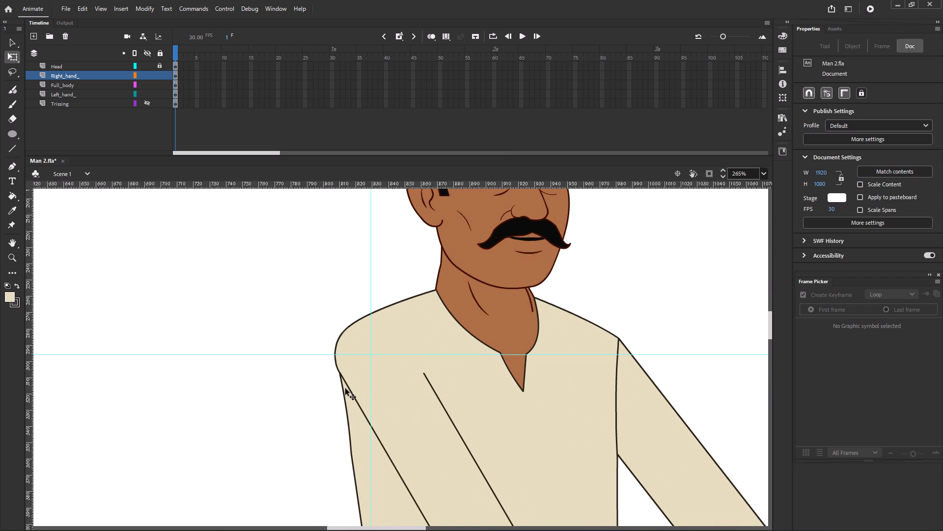
ctrl+scroll(345, 388, up, 5)
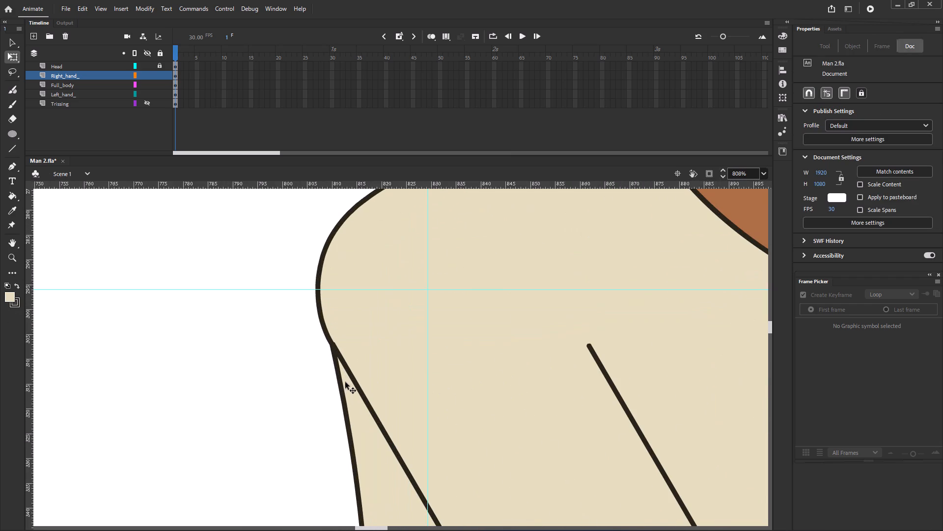
ctrl+scroll(346, 375, down, 7)
scroll(346, 375, down, 1)
Rotate the right sleeve about its shoulder pivot from across the torso to slant outward away from the body.
click(419, 383)
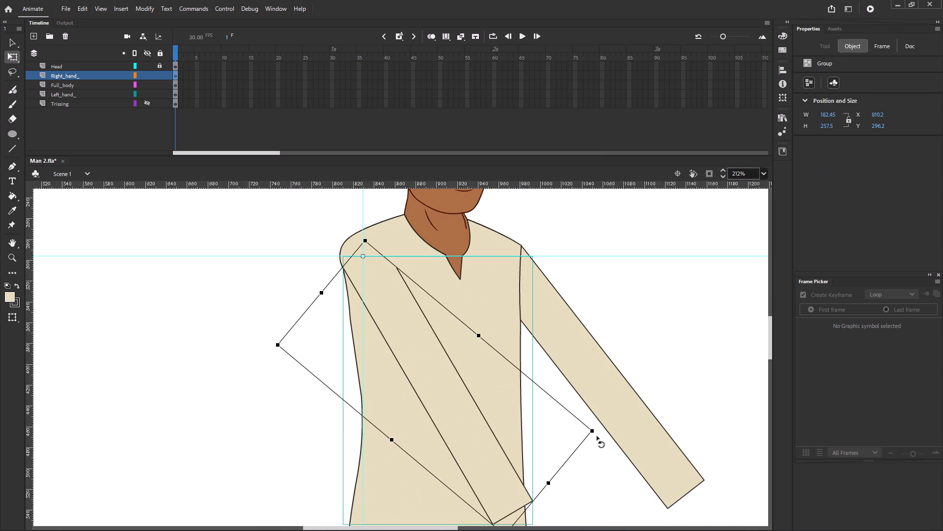
drag(597, 436, 377, 456)
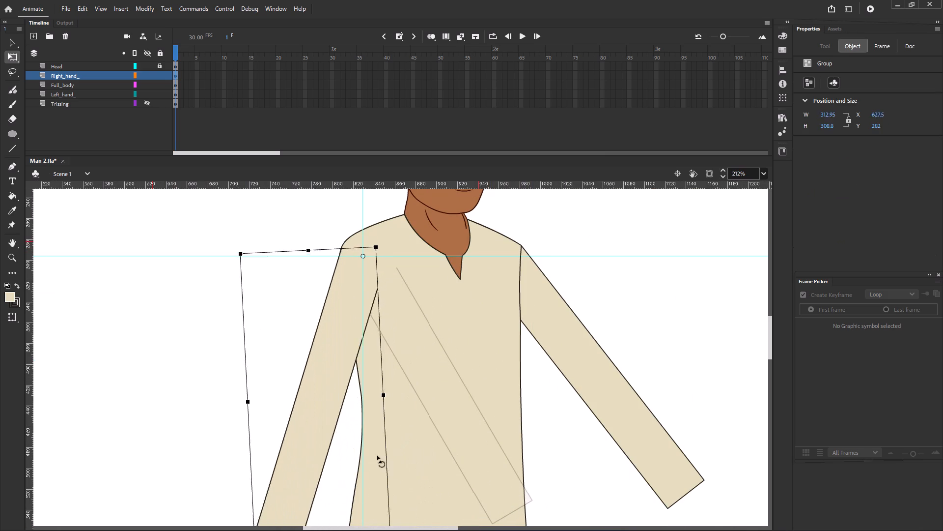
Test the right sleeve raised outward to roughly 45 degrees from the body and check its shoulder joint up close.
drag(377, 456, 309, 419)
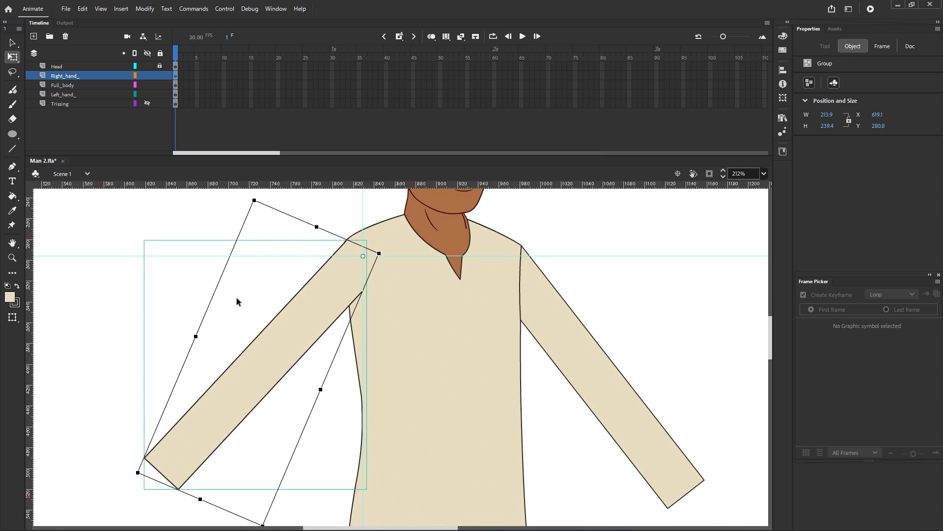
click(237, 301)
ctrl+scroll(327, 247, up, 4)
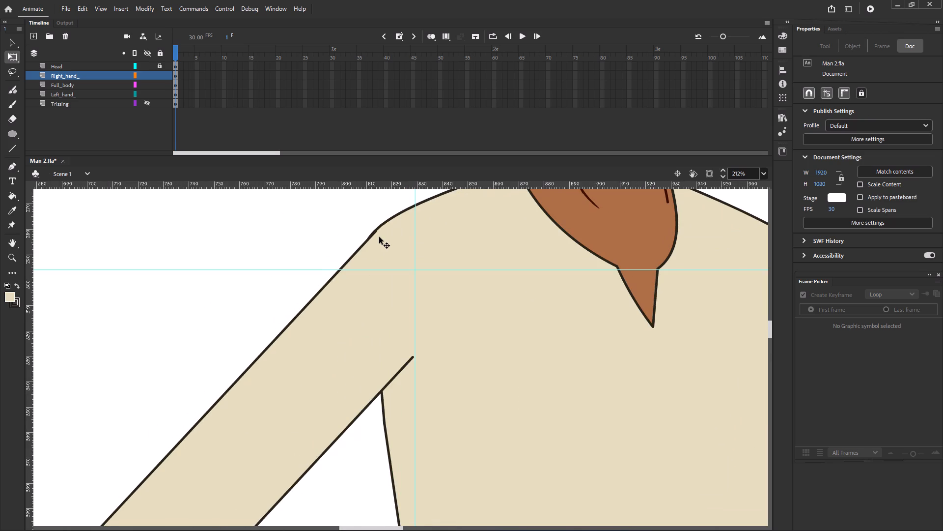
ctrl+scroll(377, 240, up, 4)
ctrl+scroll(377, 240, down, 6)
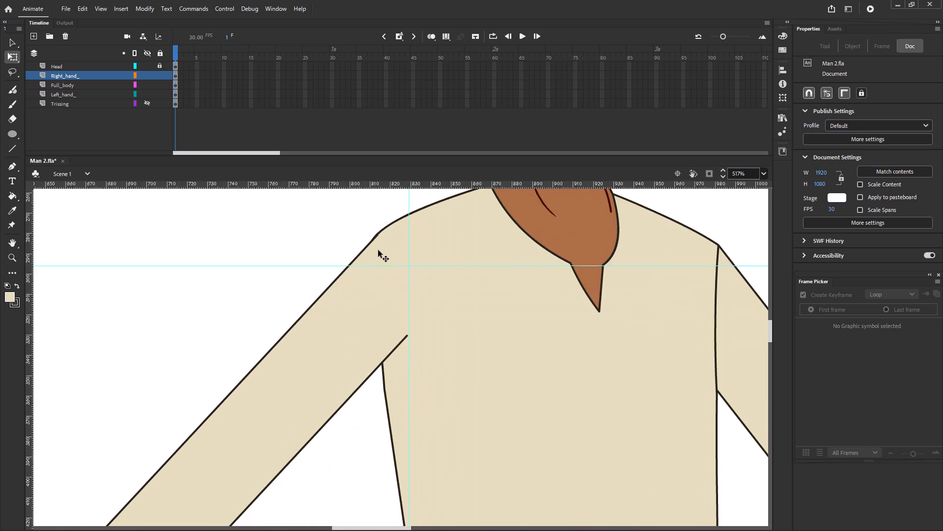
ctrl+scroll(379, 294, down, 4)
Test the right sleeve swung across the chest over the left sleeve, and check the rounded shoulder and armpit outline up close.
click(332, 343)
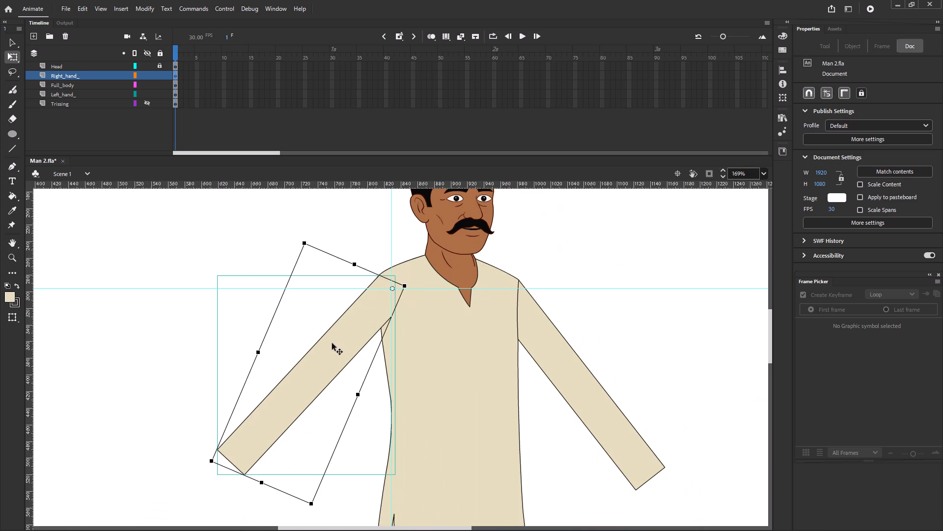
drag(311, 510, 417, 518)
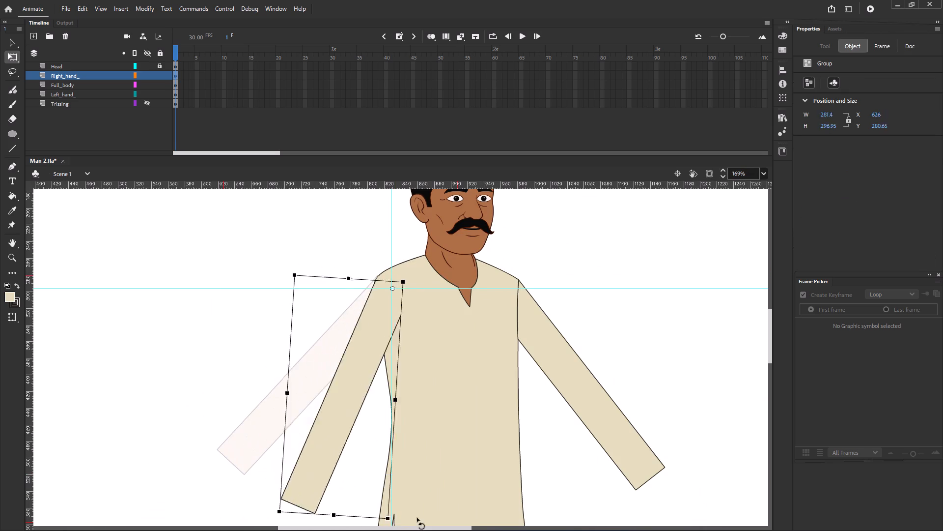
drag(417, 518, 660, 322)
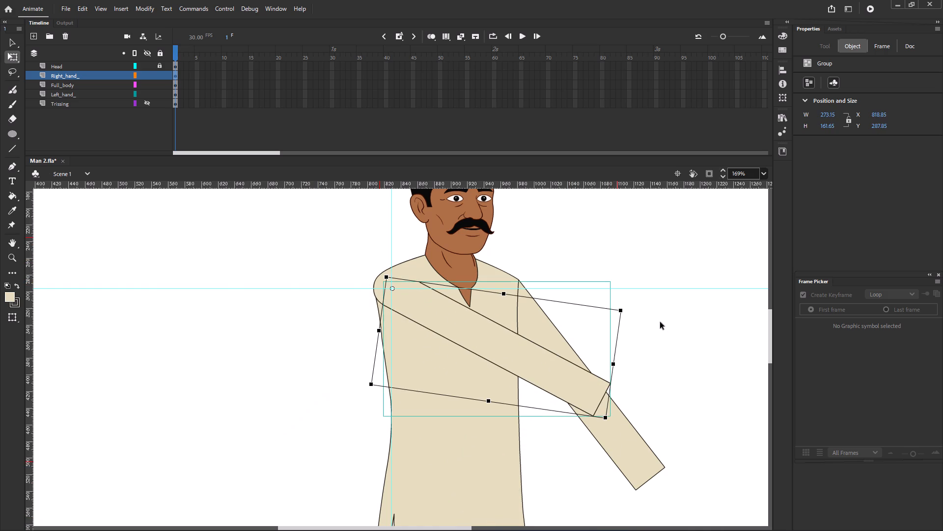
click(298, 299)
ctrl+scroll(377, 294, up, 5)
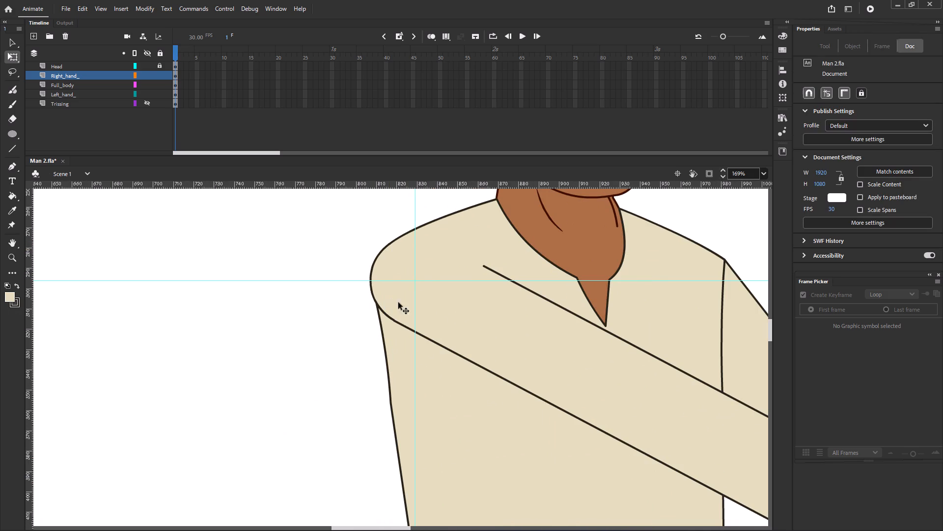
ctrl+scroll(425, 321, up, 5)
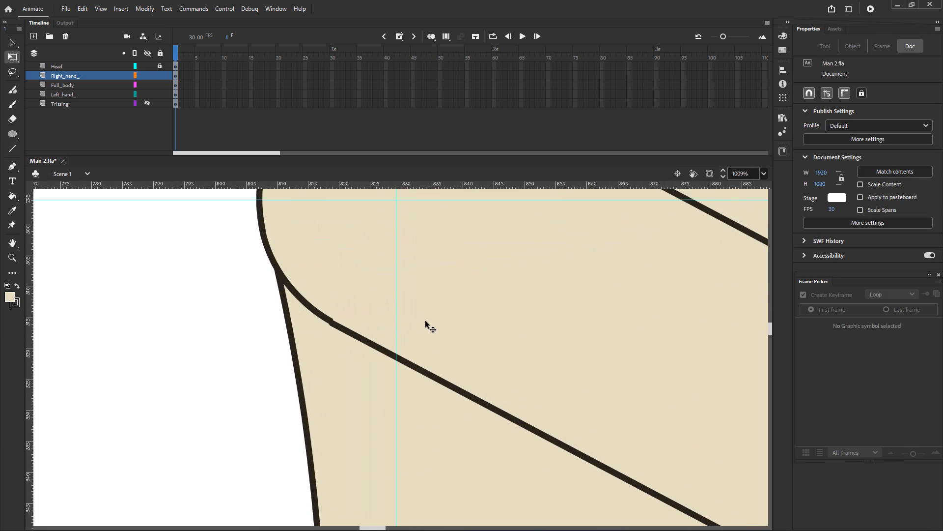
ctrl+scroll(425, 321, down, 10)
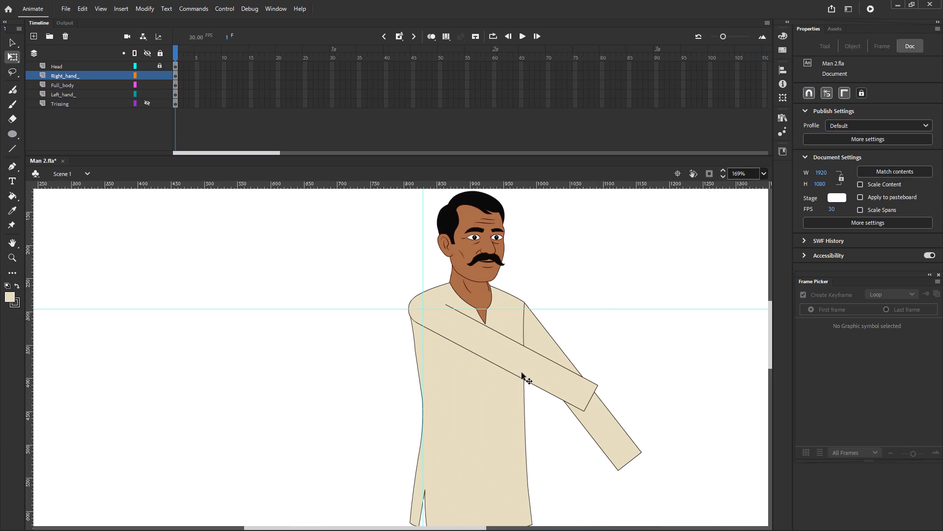
Rotate the right sleeve back from across the chest to hang down beside the torso, slanting slightly outward, and deselect it.
click(523, 374)
drag(597, 418, 591, 432)
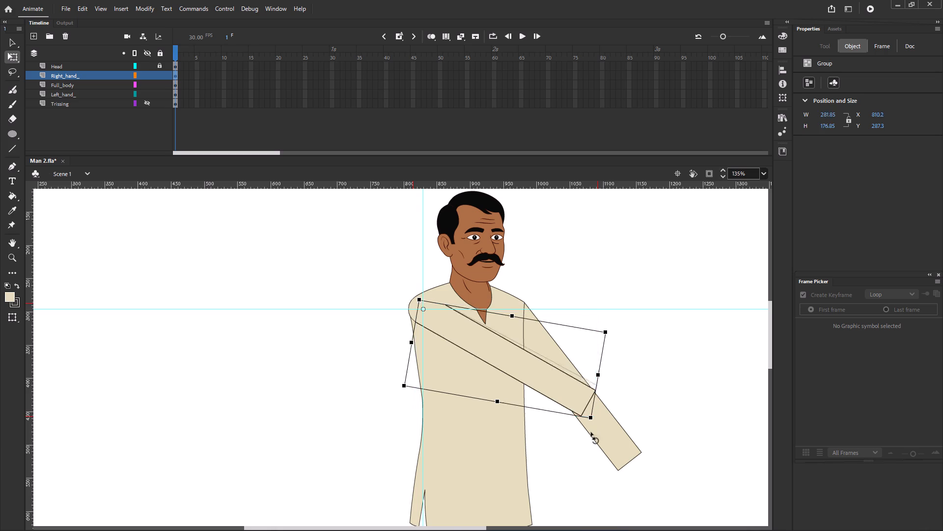
drag(591, 432, 362, 466)
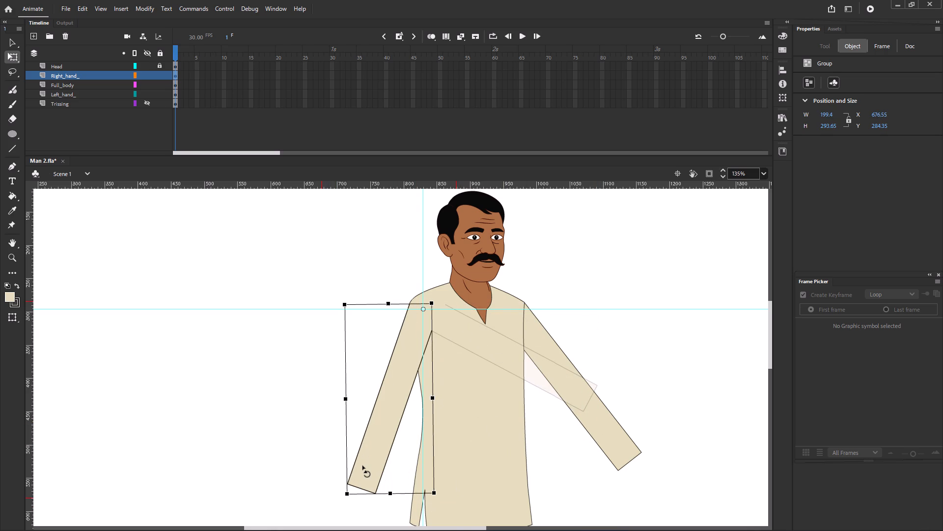
drag(362, 466, 391, 465)
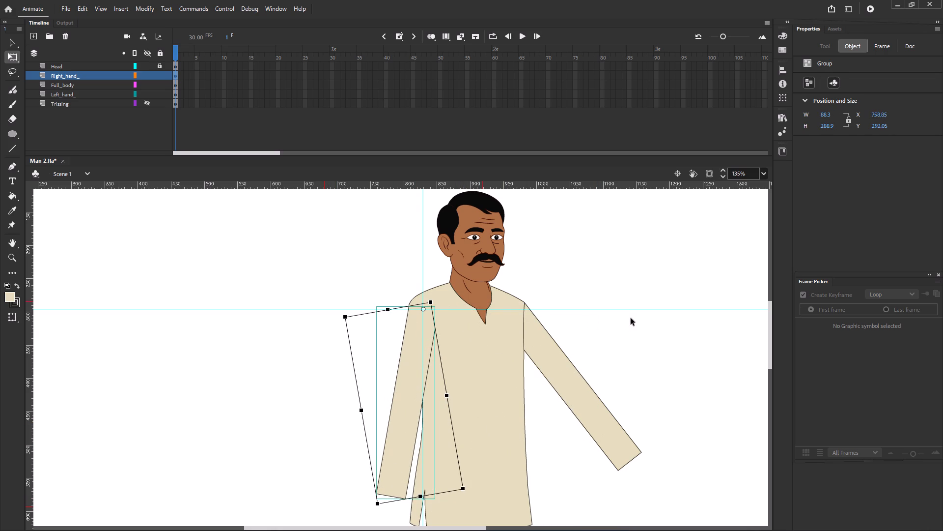
click(631, 318)
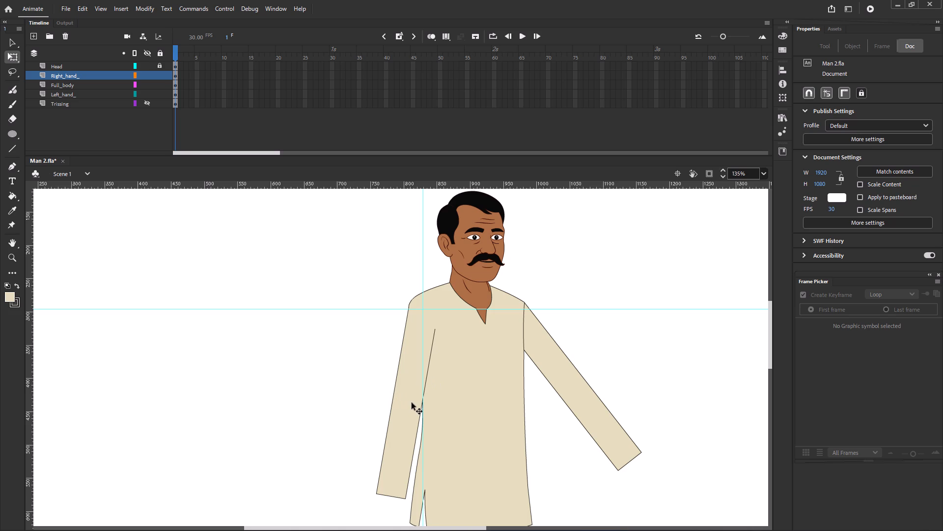
Save Man 2.fla.
key(ctrl+s)
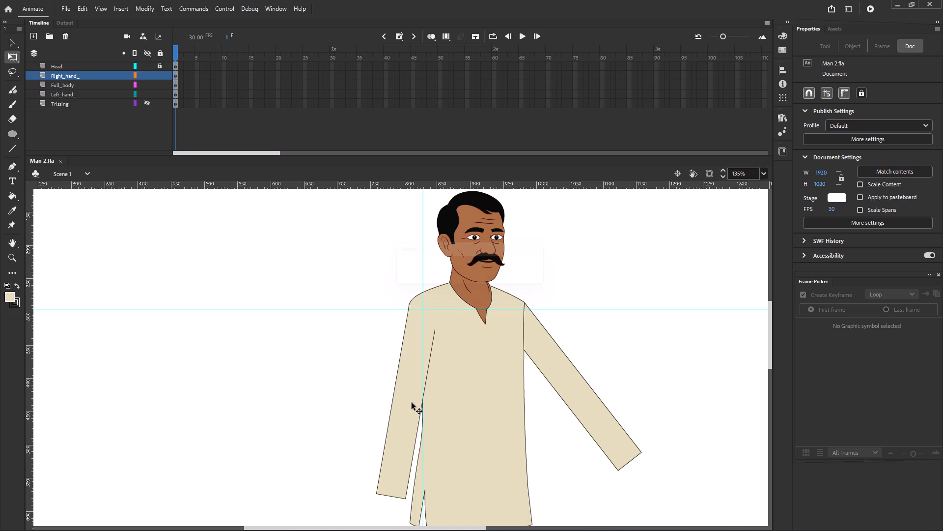
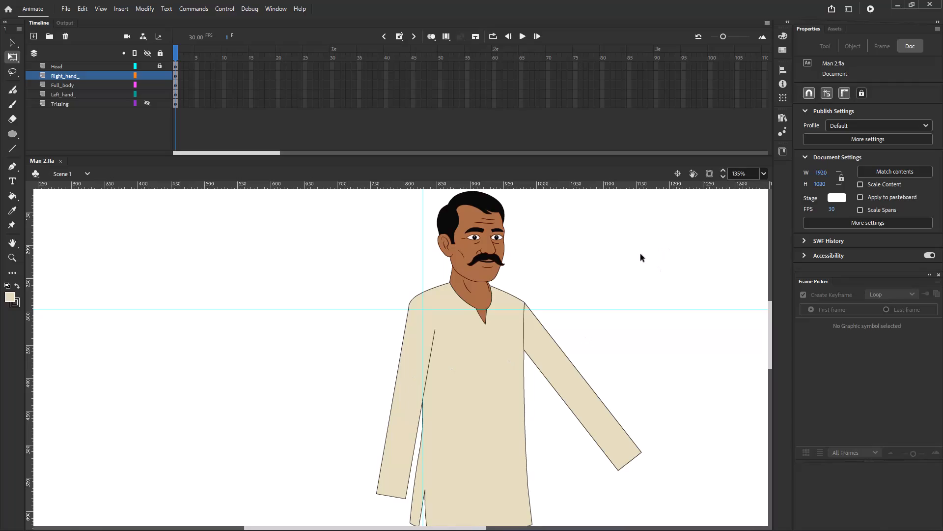
Examine the right sleeve up close at the shoulder joint and down to the cuff and shirt hem.
click(628, 259)
ctrl+scroll(394, 385, up, 6)
scroll(458, 274, up, 3)
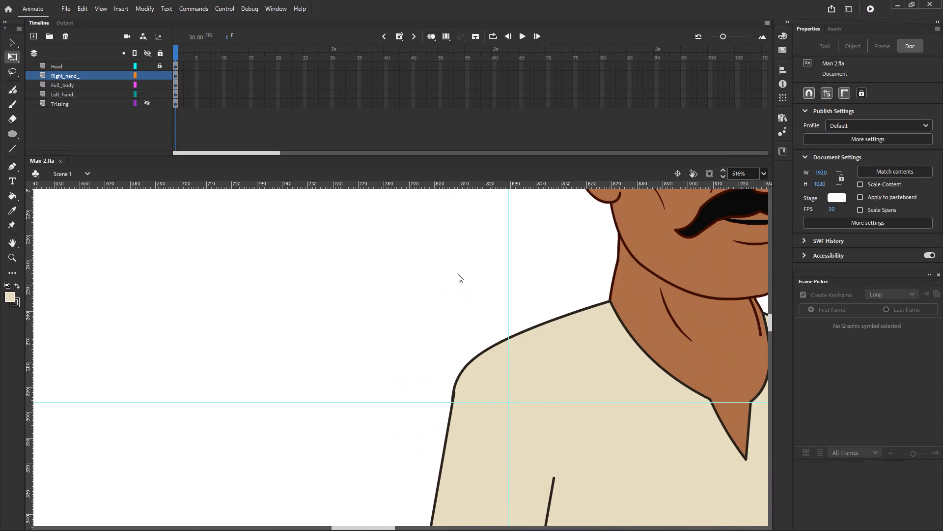
click(428, 349)
click(463, 404)
ctrl+scroll(463, 413, down, 4)
scroll(463, 419, down, 7)
scroll(461, 409, up, 4)
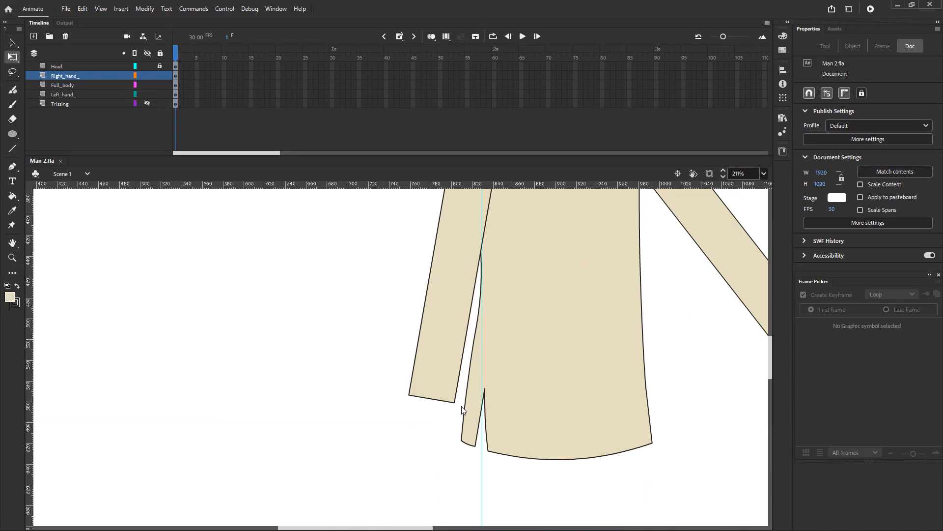
click(447, 358)
scroll(383, 354, up, 2)
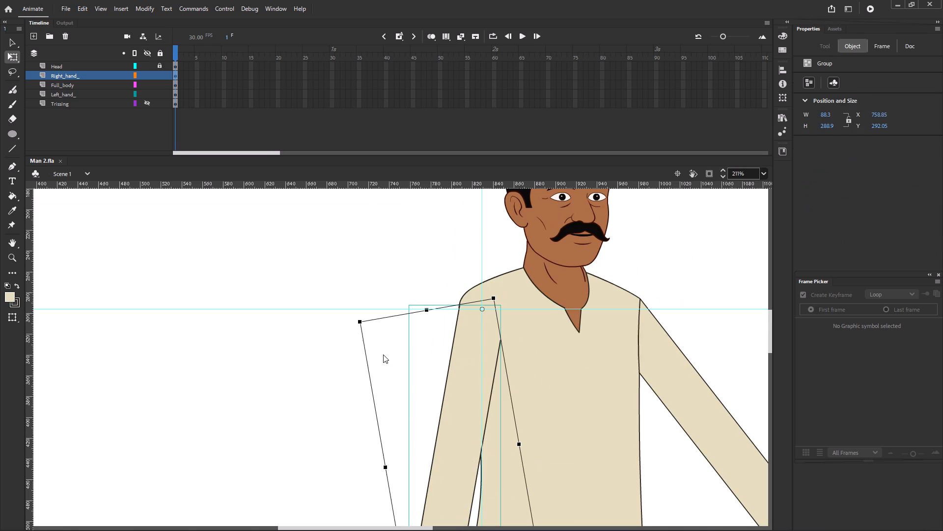
click(297, 376)
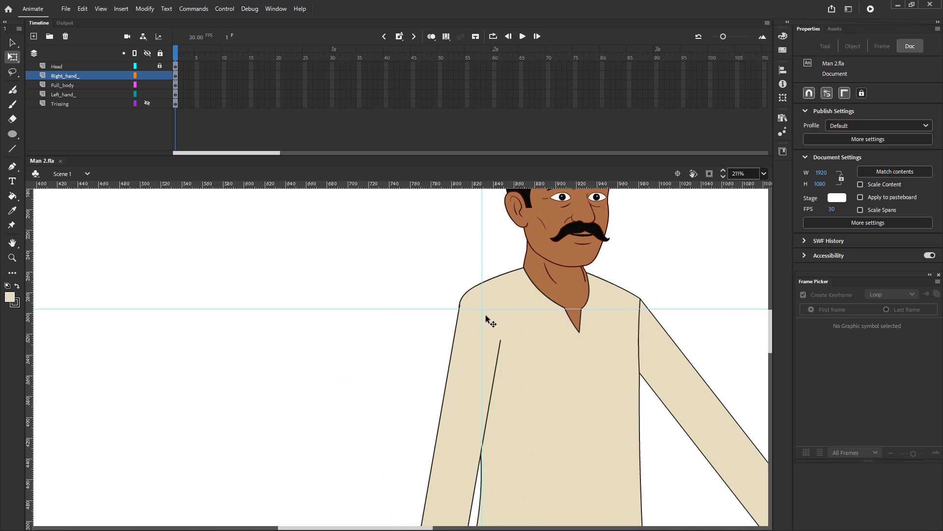
ctrl+scroll(463, 345, up, 2)
click(479, 275)
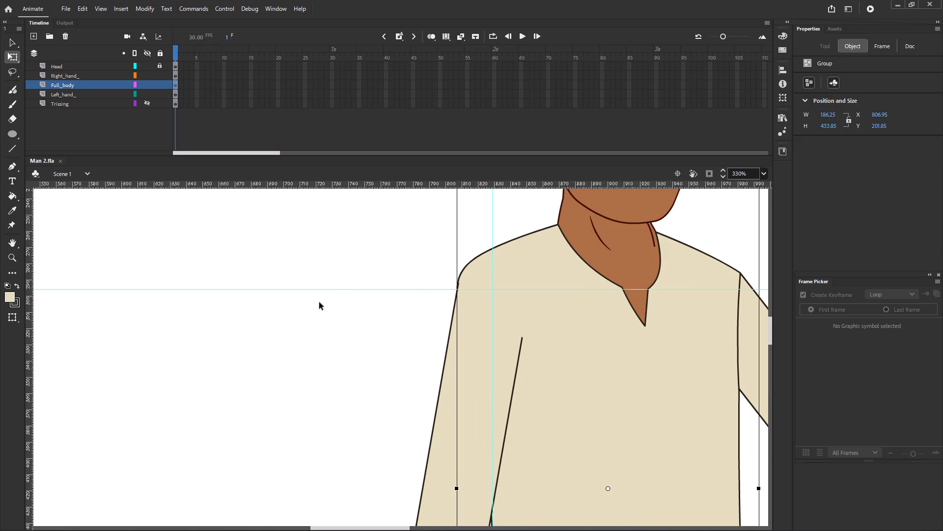
Undo the right sleeve's rotation tests step by step, back to the sleeve slanting outward from the body at roughly 20 degrees.
click(319, 302)
key(ctrl+z)
key(ctrl+z)
key(ctrl+z)
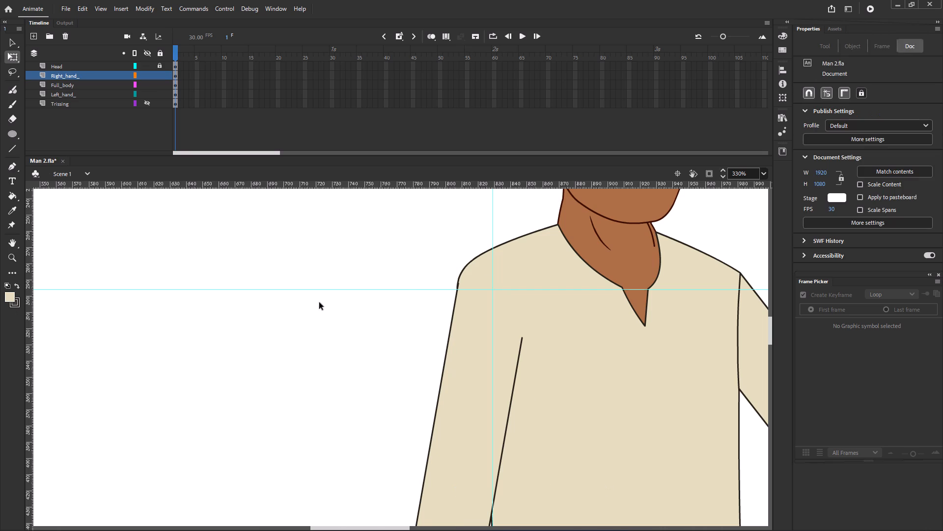
key(ctrl+z)
key(ctrl+z)
key(ctrl+z)
key(ctrl+z)
key(ctrl+z)
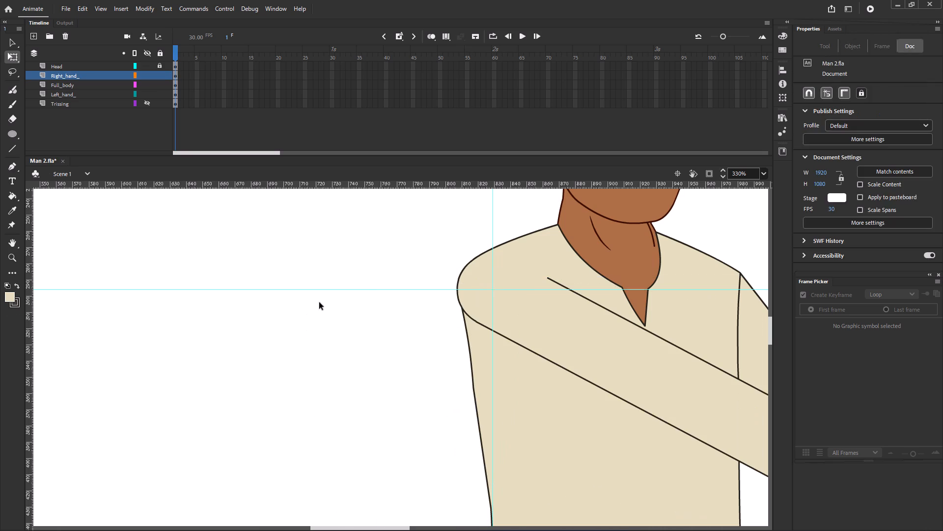
key(ctrl+z)
key(ctrl+z)
key(ctrl+z)
key(ctrl+z)
key(ctrl+z)
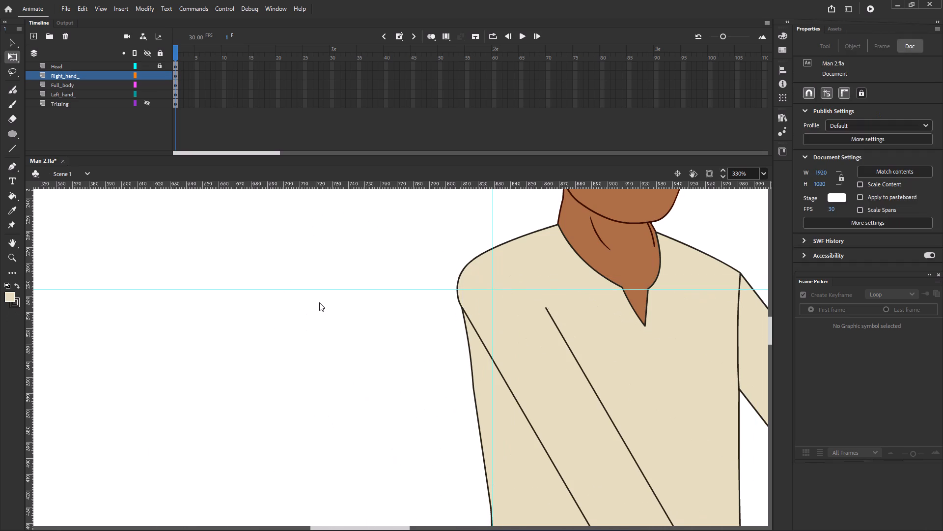
key(ctrl+z)
key(ctrl+z)
key(ctrl+z)
key(ctrl+z)
key(ctrl+z)
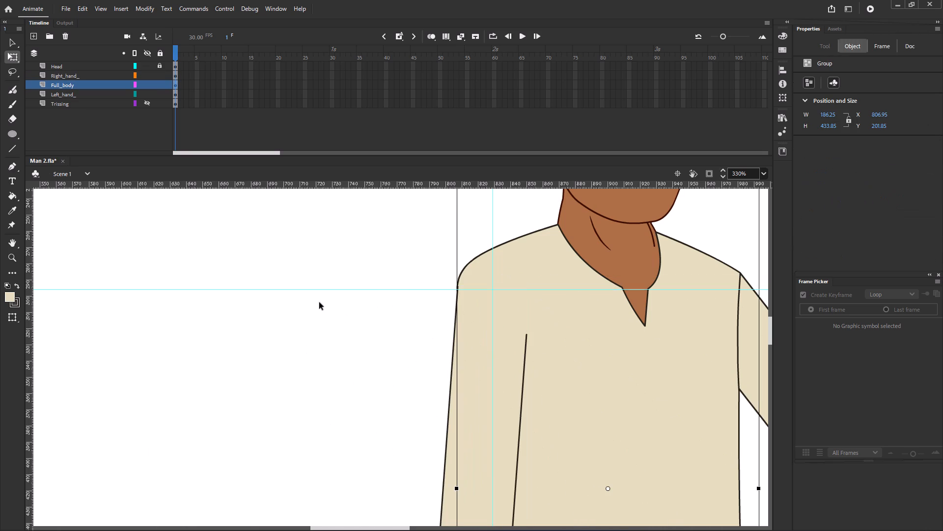
key(ctrl+z)
key(ctrl+z)
key(ctrl+z)
key(ctrl+z)
key(ctrl+z)
key(ctrl+z)
key(ctrl+z)
key(ctrl+z)
key(ctrl+z)
key(ctrl+z)
key(ctrl+z)
key(ctrl+z)
key(ctrl+z)
key(ctrl+z)
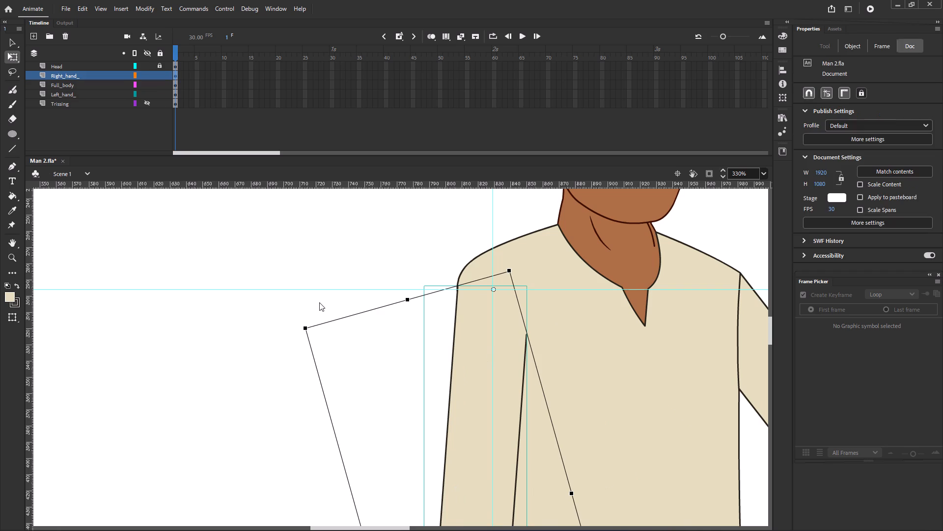
key(ctrl+z)
key(ctrl+z)
key(ctrl+z)
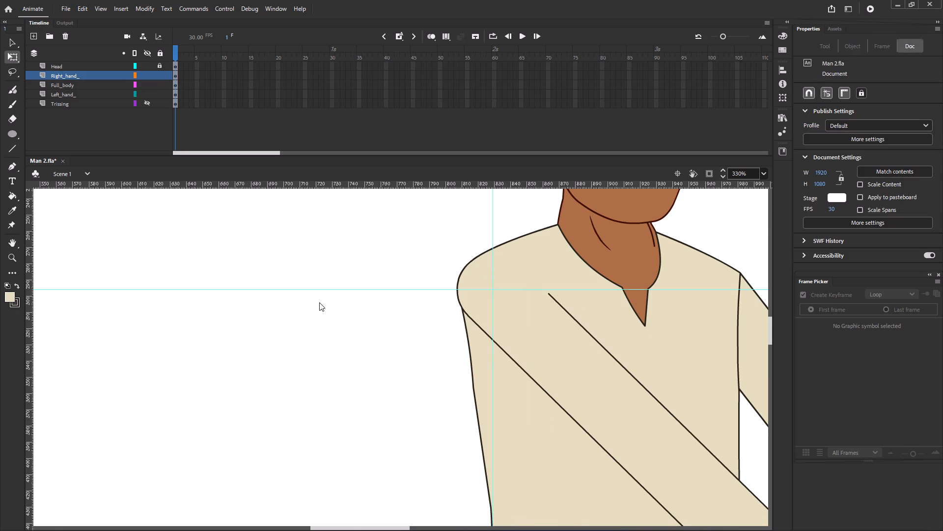
key(ctrl+z)
text(zz)
key(ctrl+z)
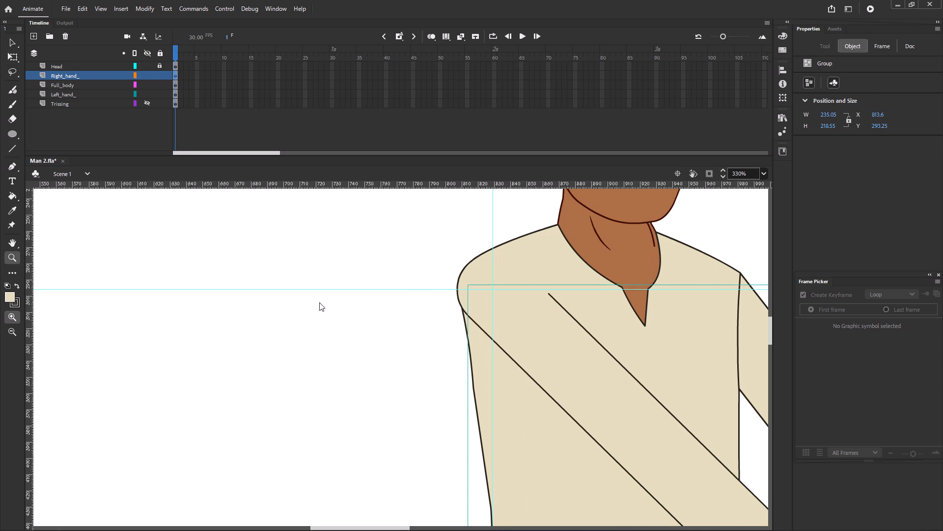
key(ctrl+z)
key(ctrl+z)
key(ctrl+z)
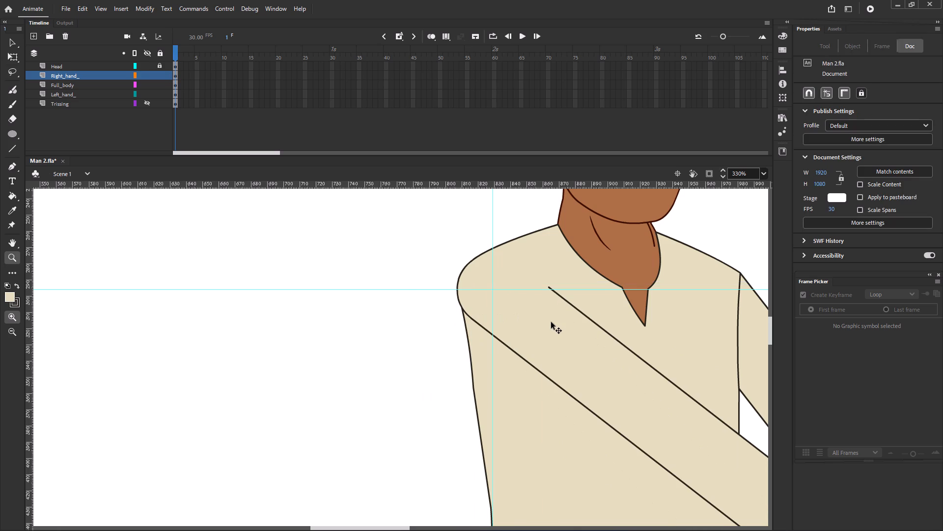
ctrl+scroll(551, 322, up, 4)
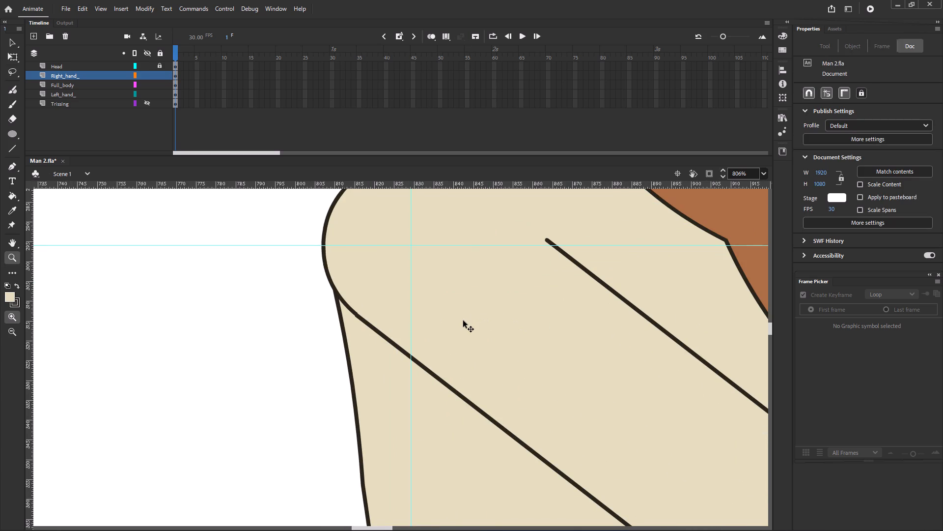
key(ctrl+z)
key(ctrl+z)
key(ctrl+z)
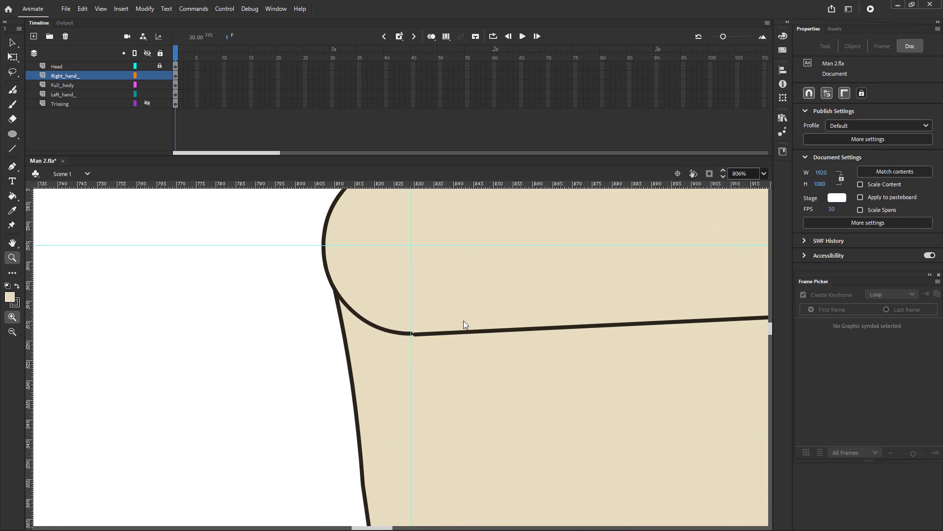
key(ctrl+z)
key(ctrl+z)
key(ctrl+z)
key(ctrl+z)
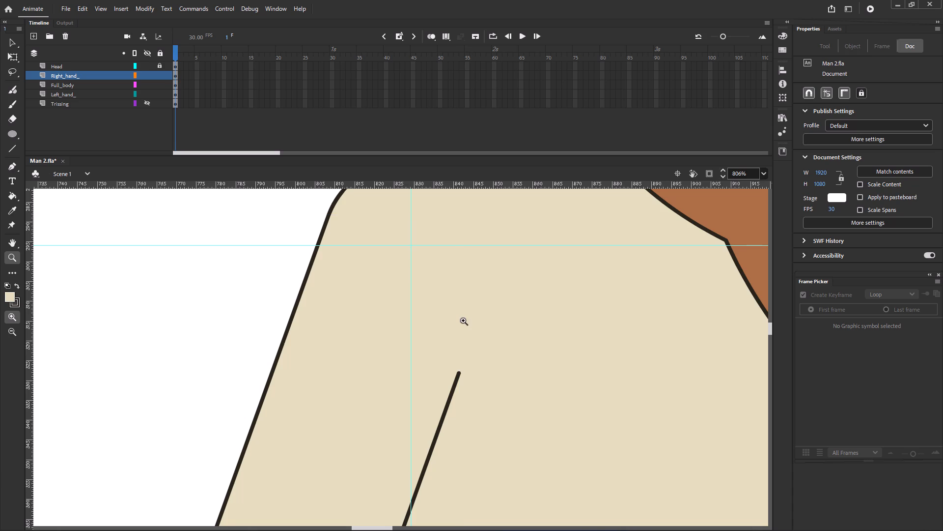
Undo the earlier edits to the right sleeve's upper end until the short diagonal stroke at the armpit is back.
ctrl+scroll(463, 321, down, 5)
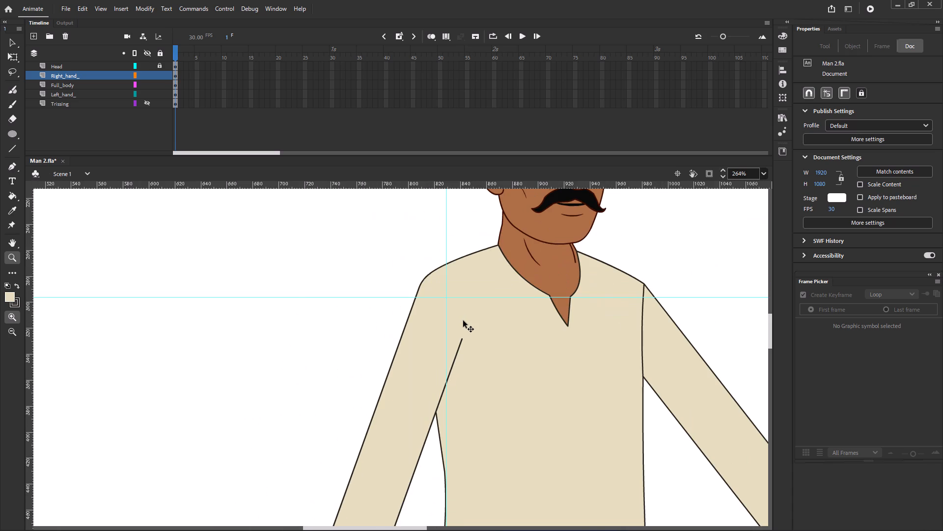
key(ctrl+z)
key(ctrl+z)
key(ctrl+z)
key(ctrl+z)
key(ctrl+z)
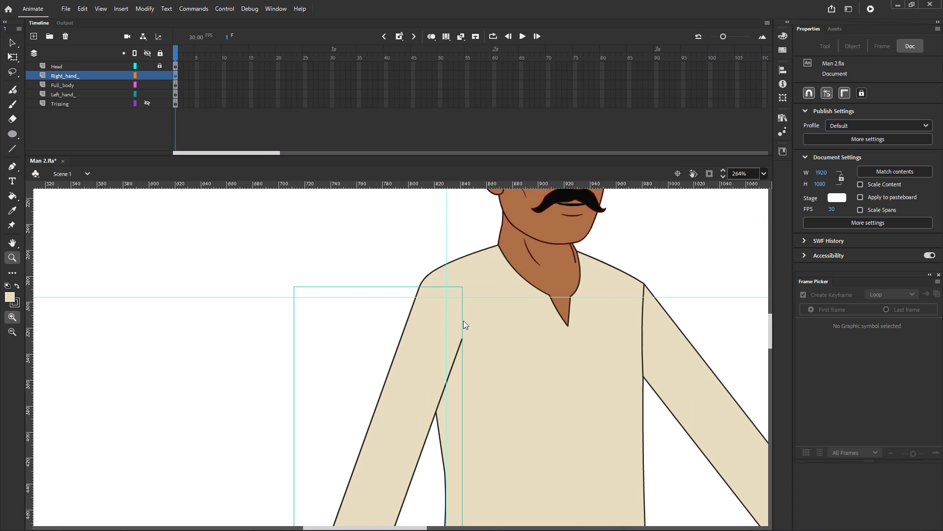
key(ctrl+z)
key(ctrl+z)
key(ctrl+z)
key(ctrl+z)
key(ctrl+z)
key(ctrl+z)
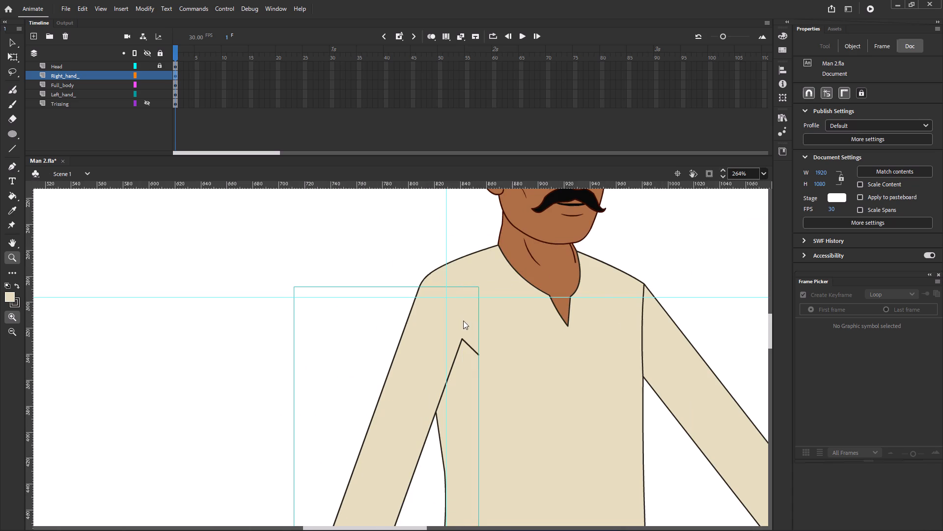
key(ctrl+z)
Inside the right sleeve group, delete the short diagonal stroke at the top of the inner sleeve line.
key(v)
double_click(459, 313)
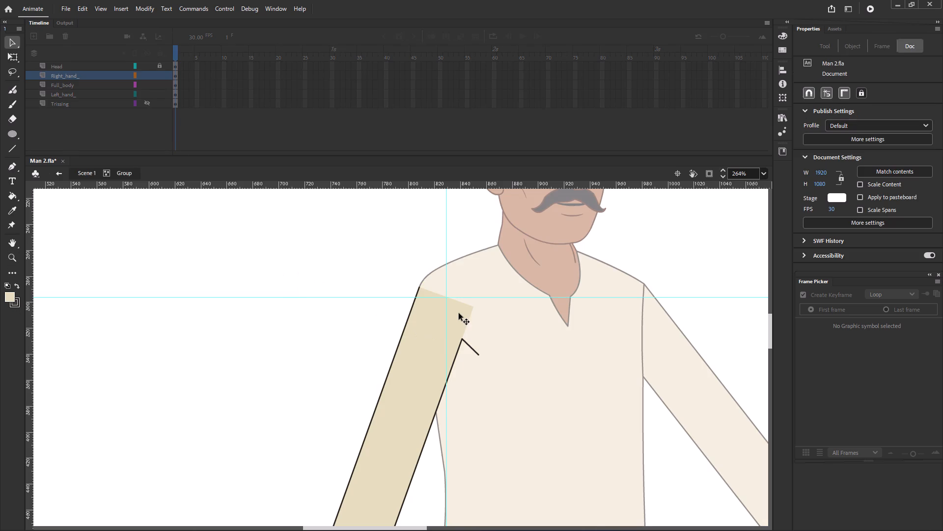
click(467, 343)
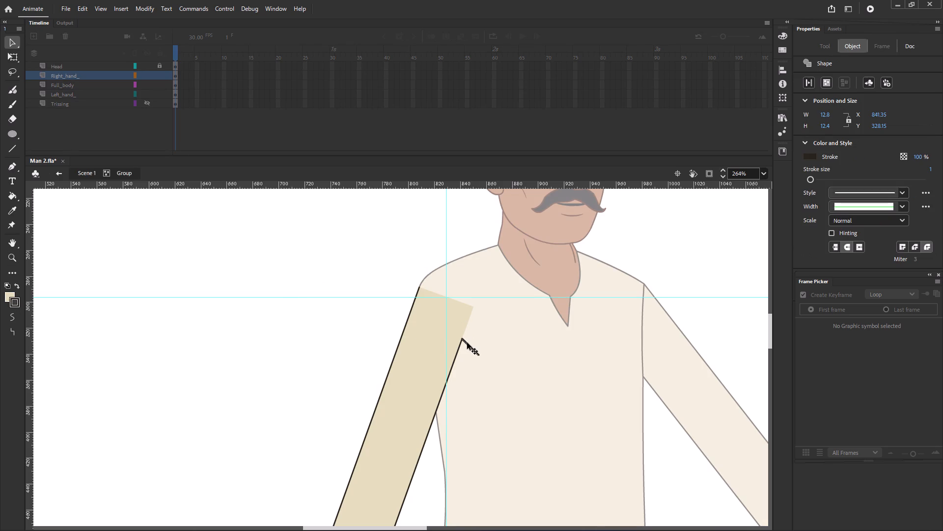
key(BackSpace)
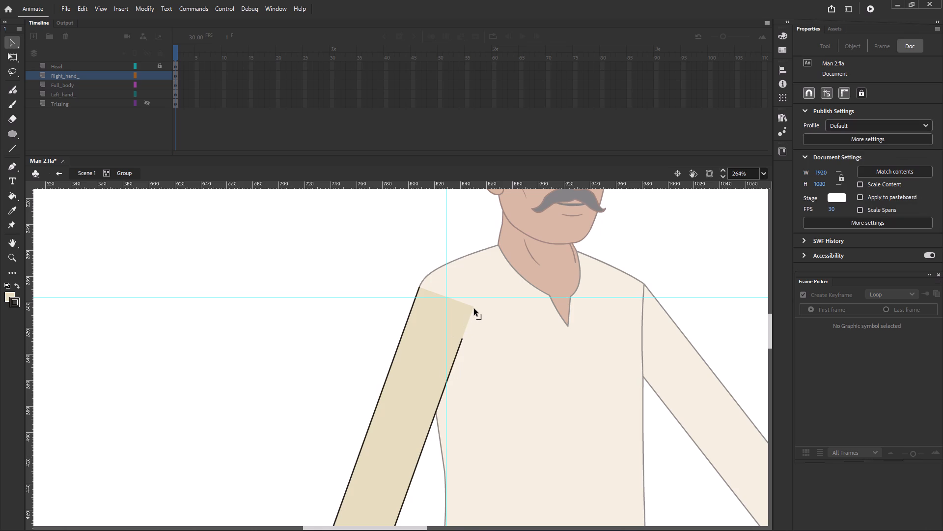
Reshape the sleeve fill's upper end by moving its inner corner onto the vertical guide and bending both adjoining edges into a smooth rounded cap.
drag(472, 308, 436, 316)
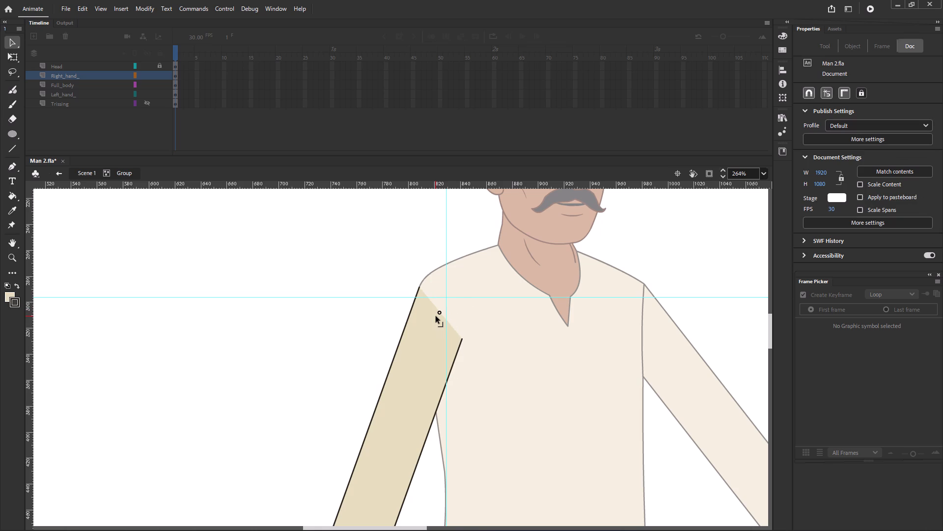
drag(436, 316, 449, 308)
ctrl+scroll(453, 325, up, 6)
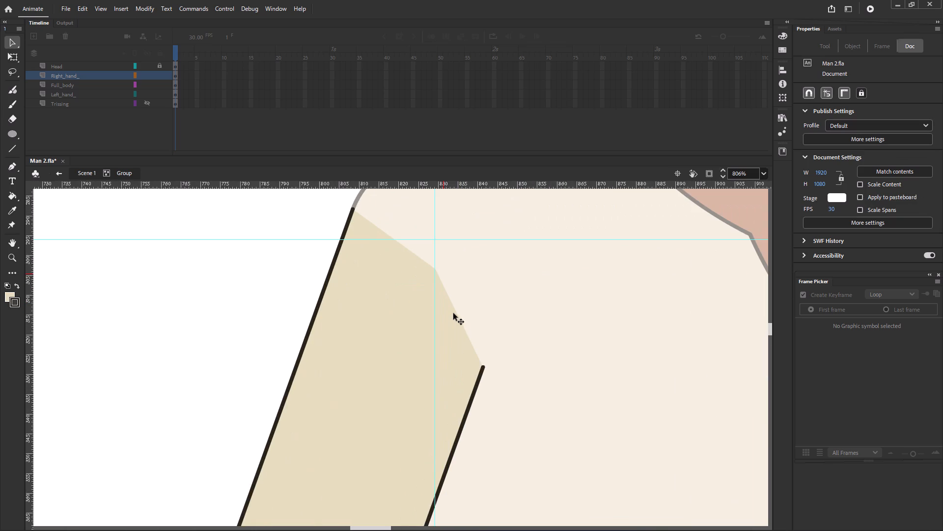
drag(455, 310, 466, 307)
drag(404, 246, 410, 242)
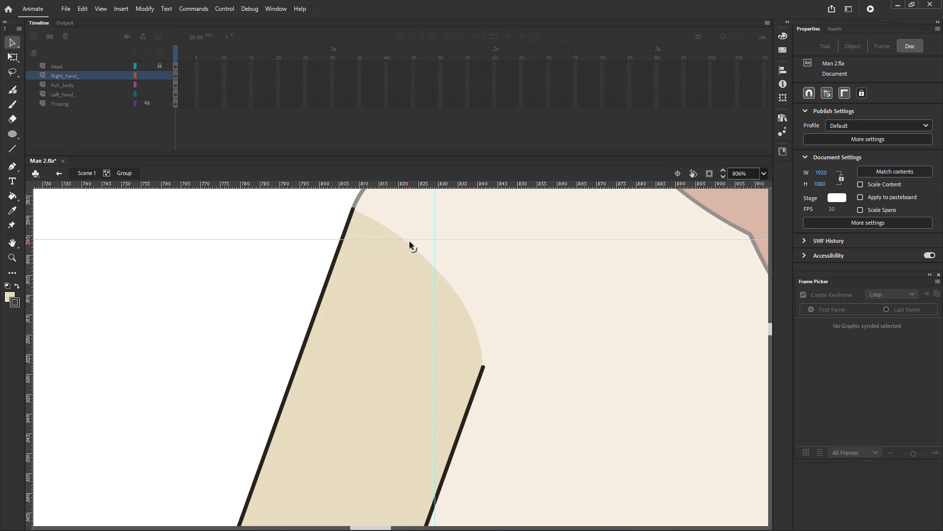
drag(410, 242, 412, 243)
ctrl+scroll(442, 274, up, 2)
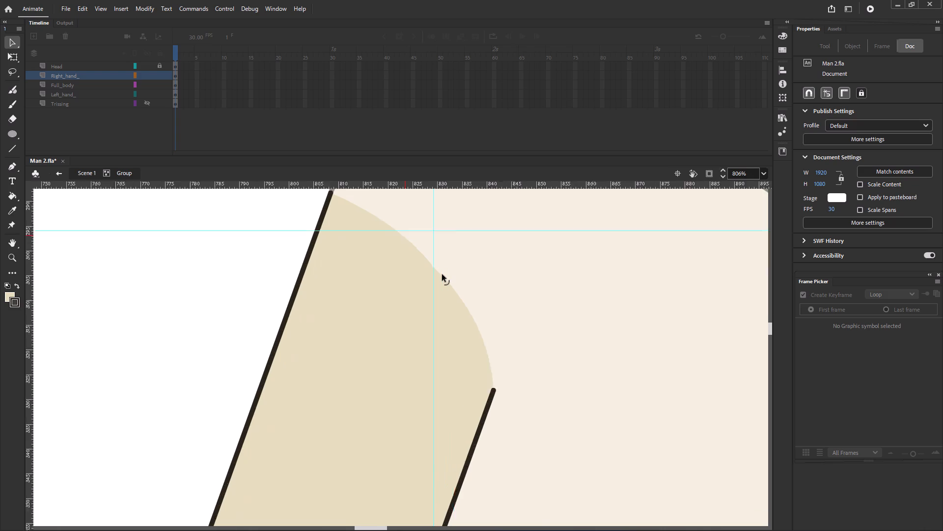
ctrl+scroll(442, 274, up, 4)
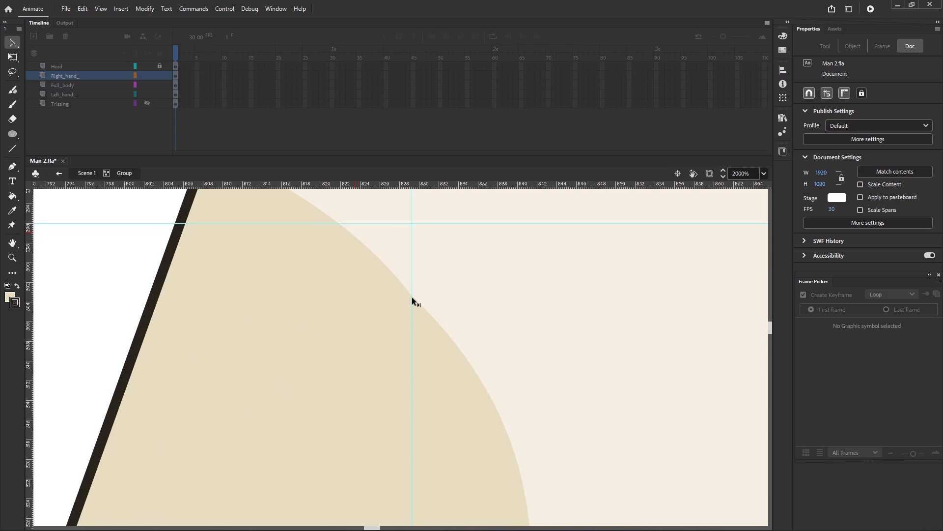
drag(414, 300, 414, 301)
Smooth the remaining kink in the right sleeve's rounded cap where it crosses the vertical guide, and return to the main scene.
drag(414, 301, 404, 308)
ctrl+scroll(442, 310, down, 7)
ctrl+scroll(413, 288, up, 4)
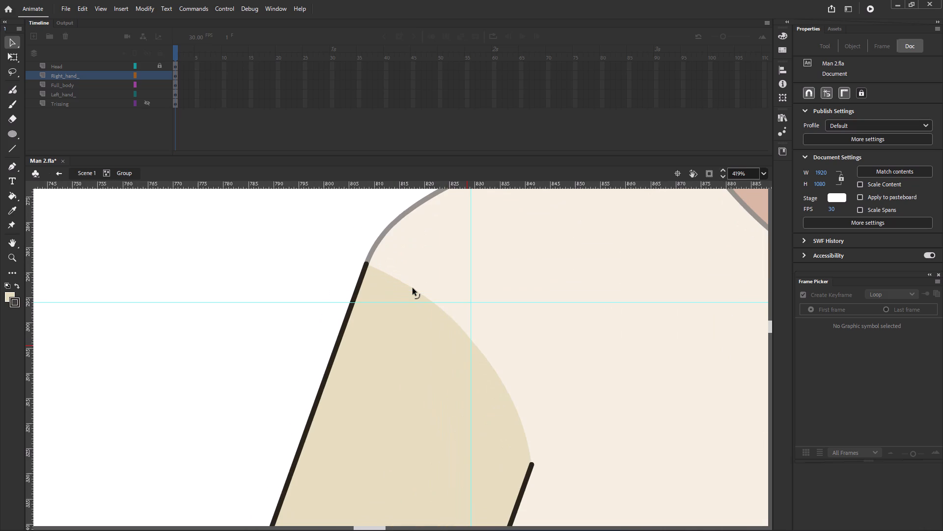
click(413, 288)
ctrl+scroll(497, 351, down, 5)
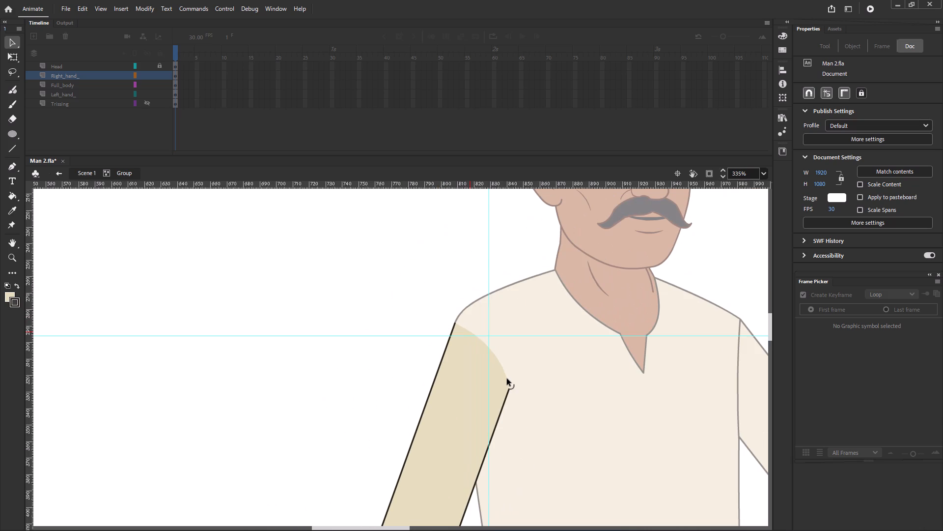
click(88, 176)
click(462, 257)
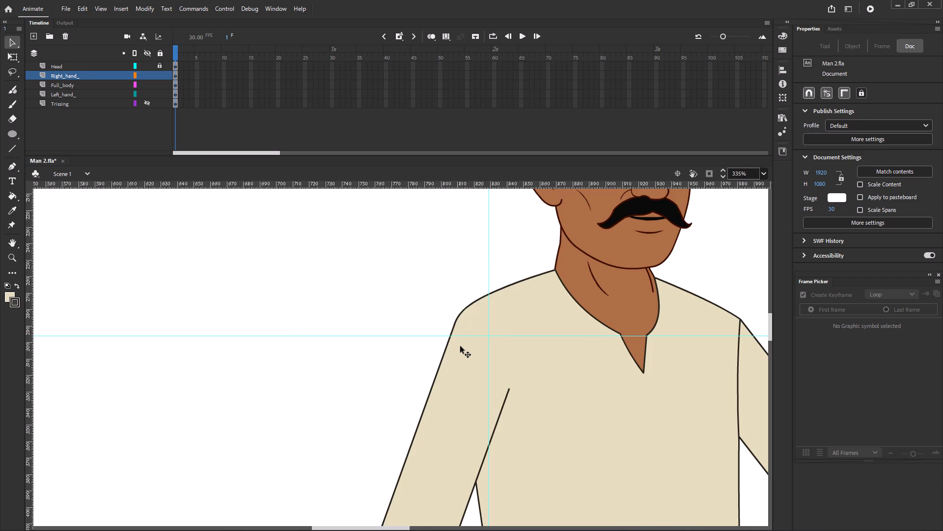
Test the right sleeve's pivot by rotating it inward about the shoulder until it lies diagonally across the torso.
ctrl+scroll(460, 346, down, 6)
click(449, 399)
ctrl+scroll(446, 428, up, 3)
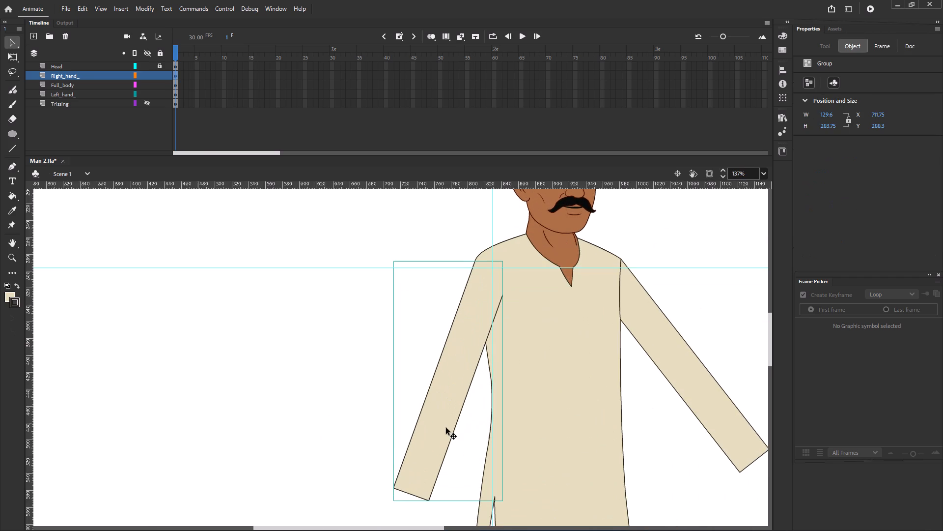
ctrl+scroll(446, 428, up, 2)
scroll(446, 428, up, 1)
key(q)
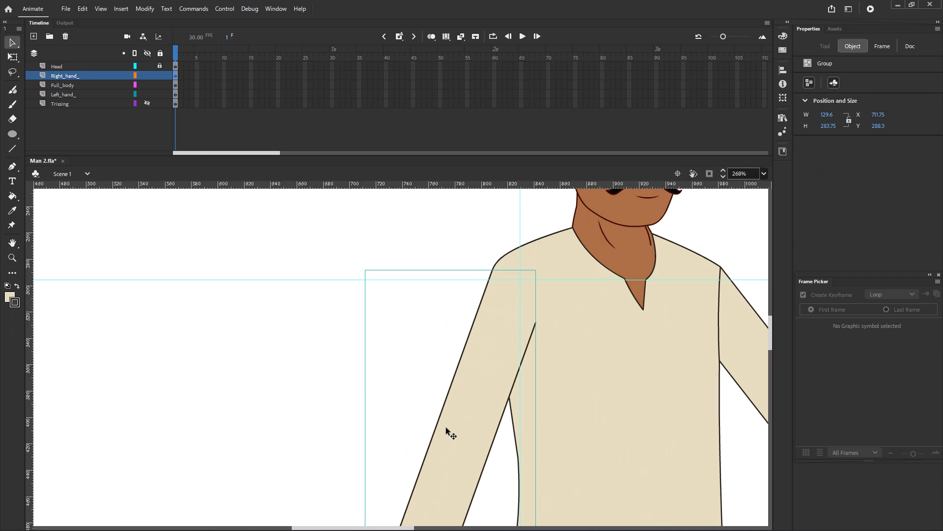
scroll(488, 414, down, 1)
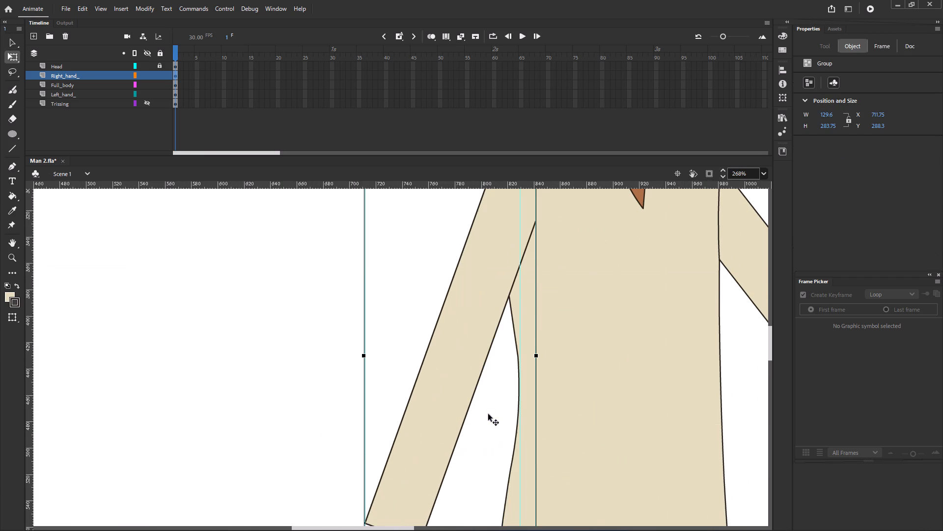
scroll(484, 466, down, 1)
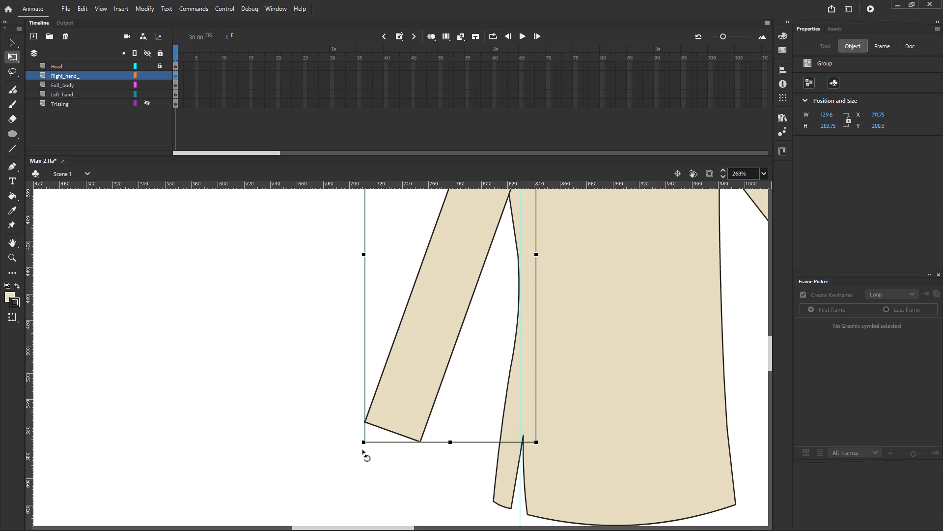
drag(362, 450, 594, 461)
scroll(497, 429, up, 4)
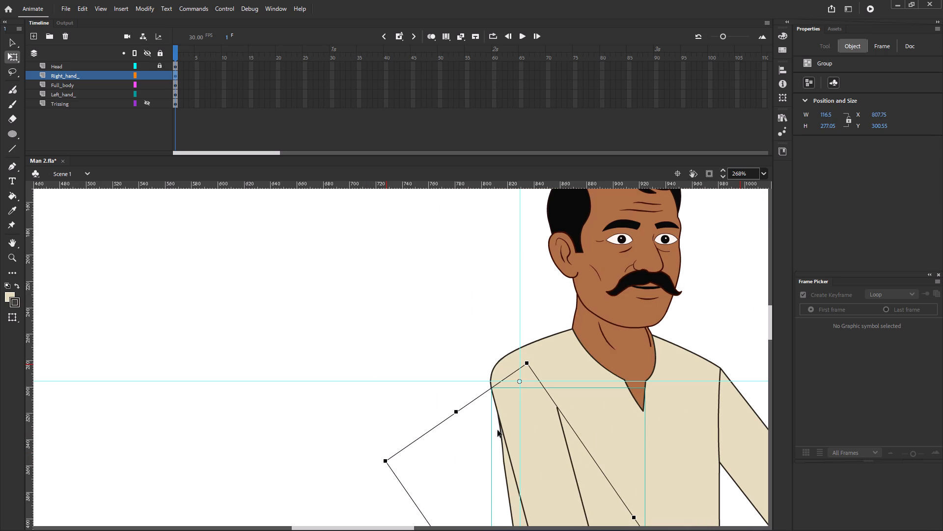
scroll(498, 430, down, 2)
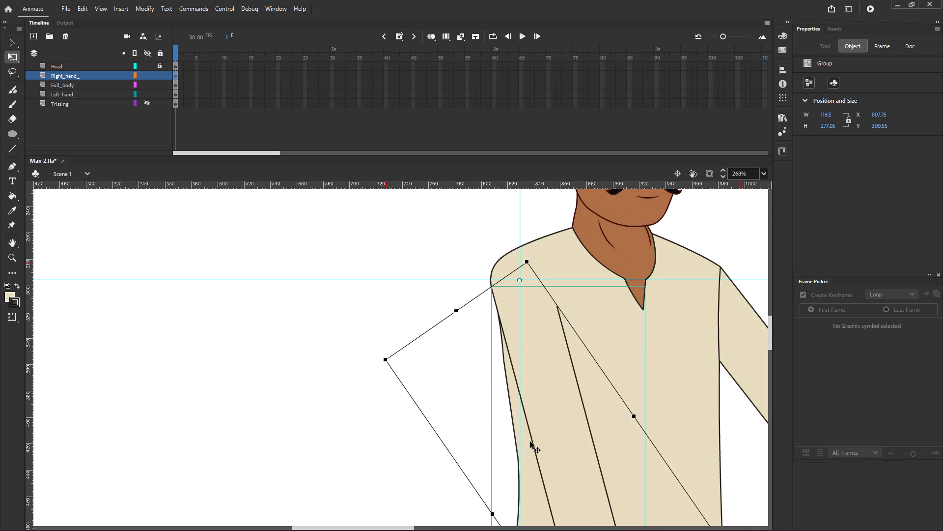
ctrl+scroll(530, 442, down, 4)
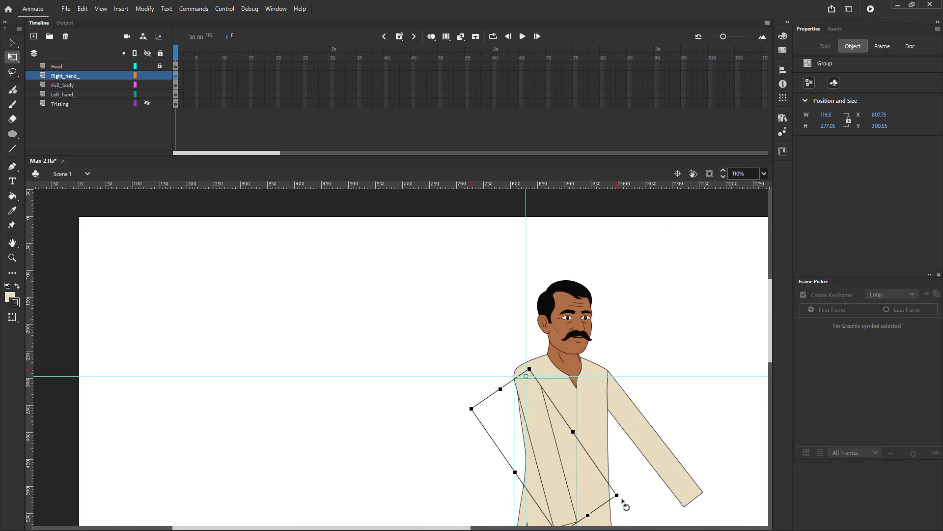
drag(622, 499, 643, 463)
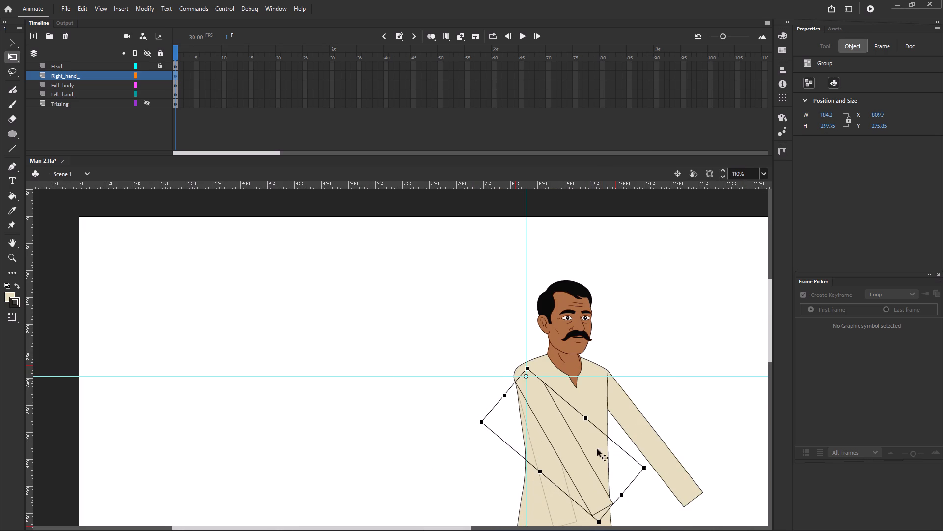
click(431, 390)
Examine the shoulder join up close and inside the Full_body group, checking its curved outline where the sleeve overlaps.
ctrl+scroll(522, 384, up, 6)
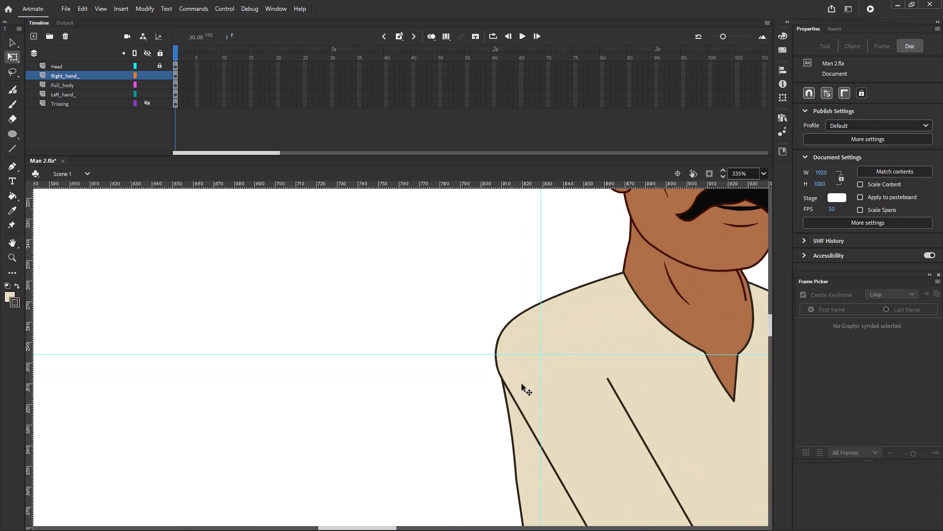
ctrl+scroll(522, 384, up, 4)
scroll(499, 385, up, 1)
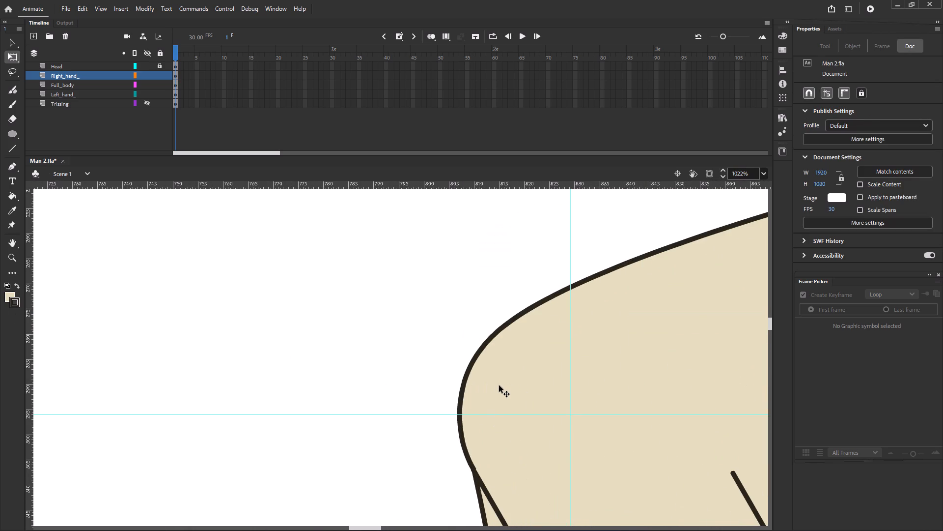
double_click(499, 386)
scroll(499, 386, down, 1)
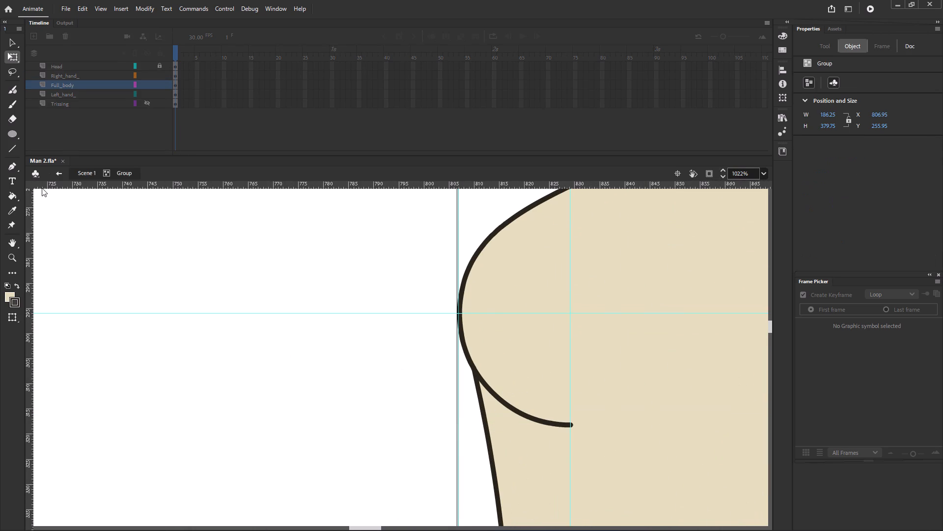
double_click(508, 292)
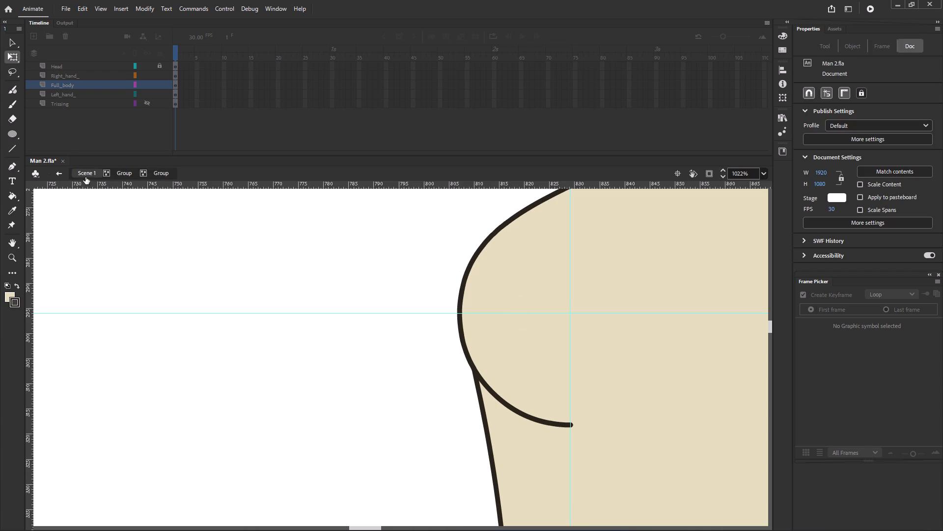
click(85, 176)
click(340, 298)
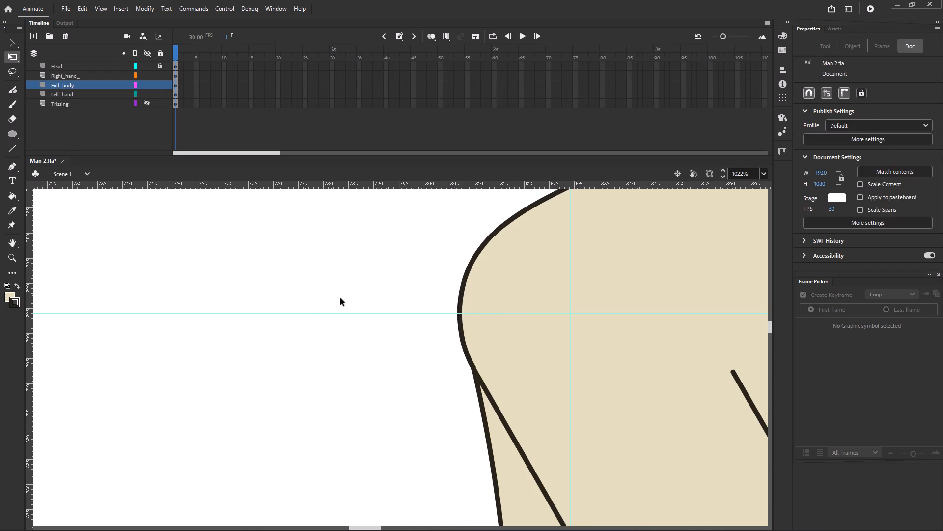
Rotate the right sleeve back outward about the shoulder to roughly 20 degrees from vertical, and save the file.
ctrl+scroll(340, 298, down, 5)
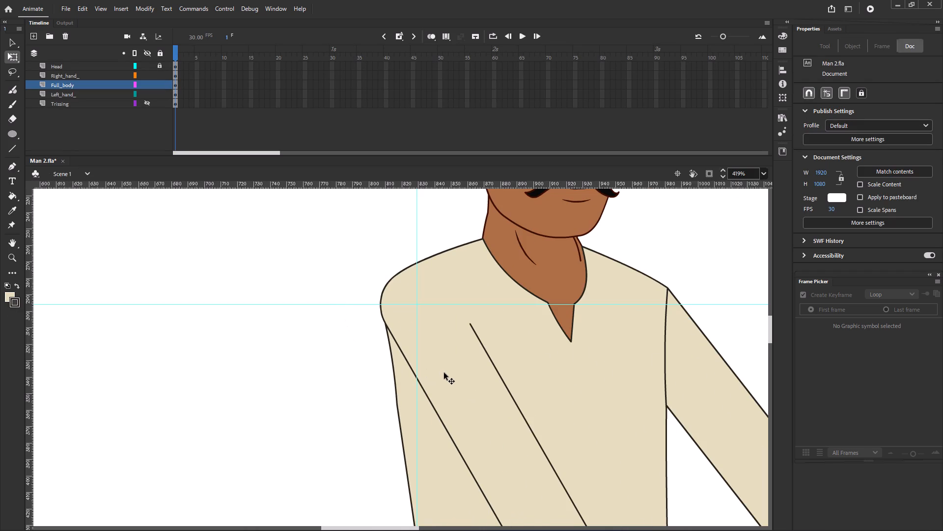
ctrl+scroll(444, 373, down, 6)
click(468, 424)
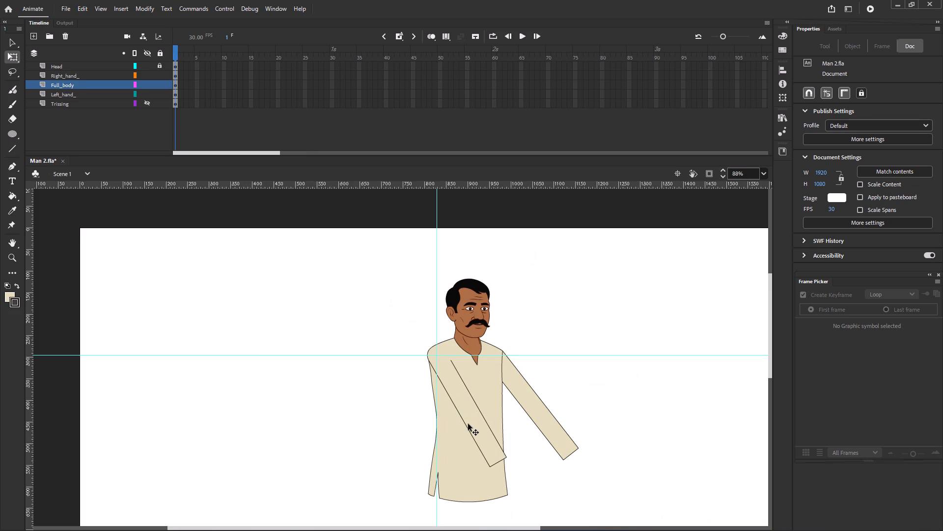
drag(535, 433, 504, 452)
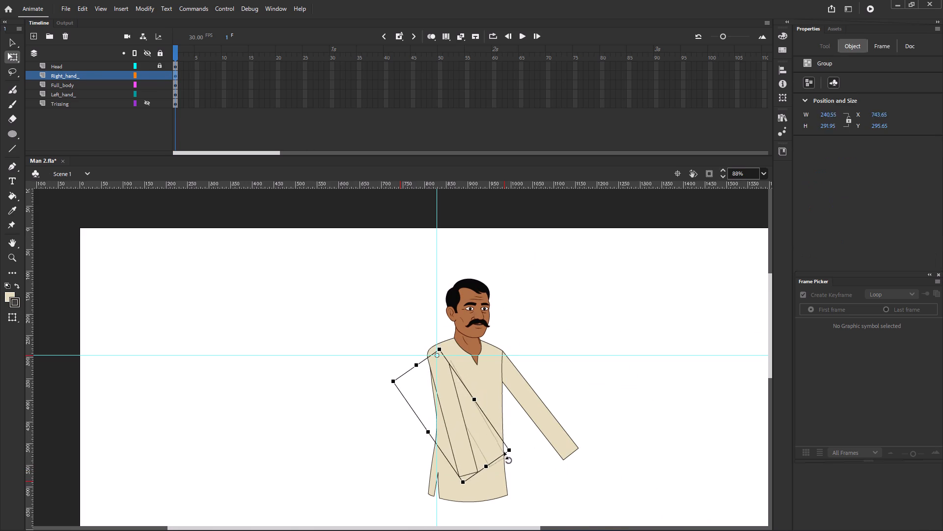
drag(504, 452, 446, 452)
click(526, 448)
key(ctrl+s)
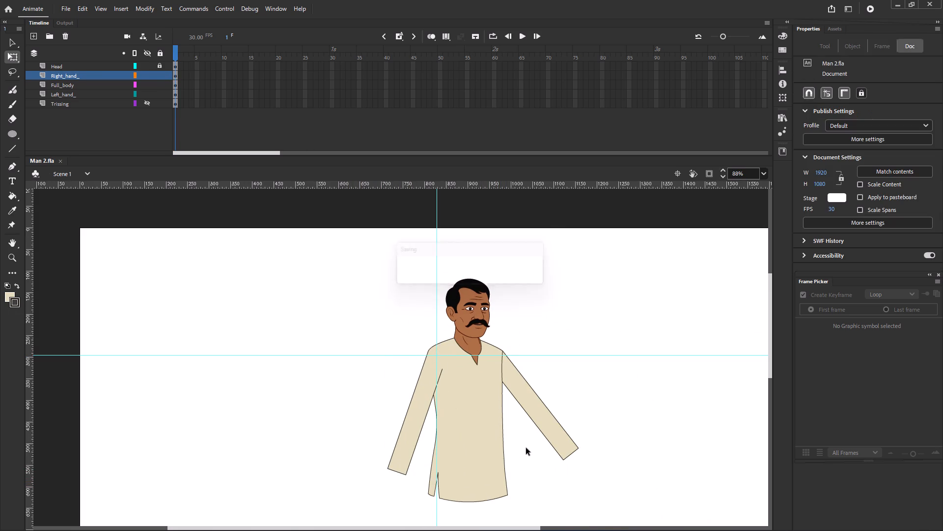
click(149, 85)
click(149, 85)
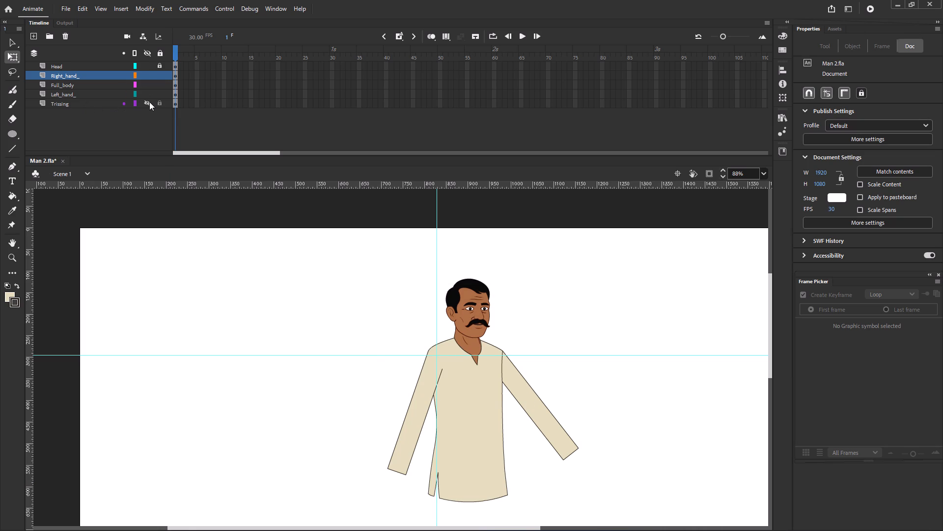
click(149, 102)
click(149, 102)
Hide the Right_hand_, Full_body and Left_hand_ layers and show the Trissing layer.
click(144, 77)
click(144, 84)
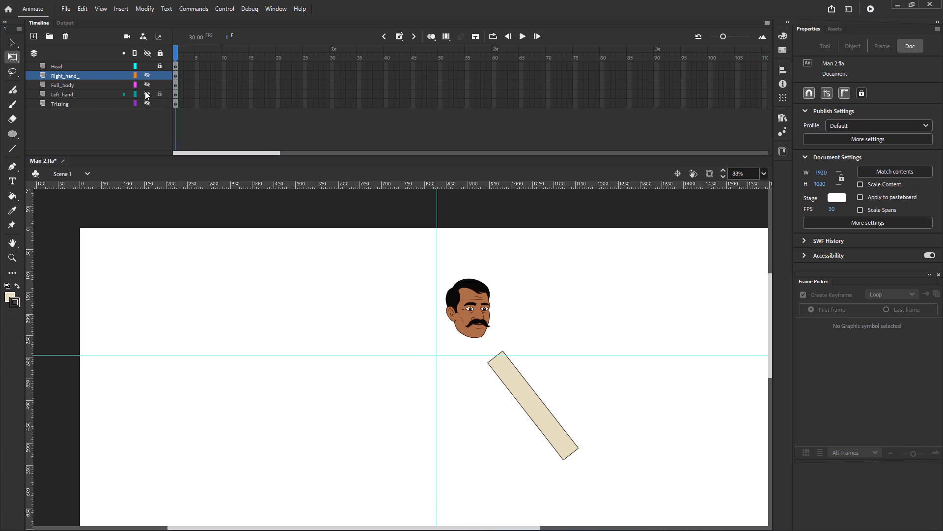
click(145, 91)
click(146, 101)
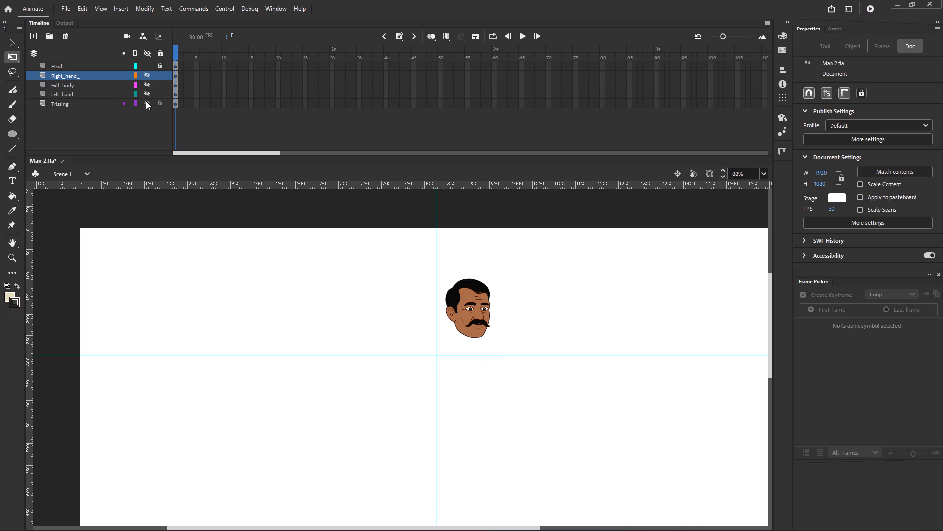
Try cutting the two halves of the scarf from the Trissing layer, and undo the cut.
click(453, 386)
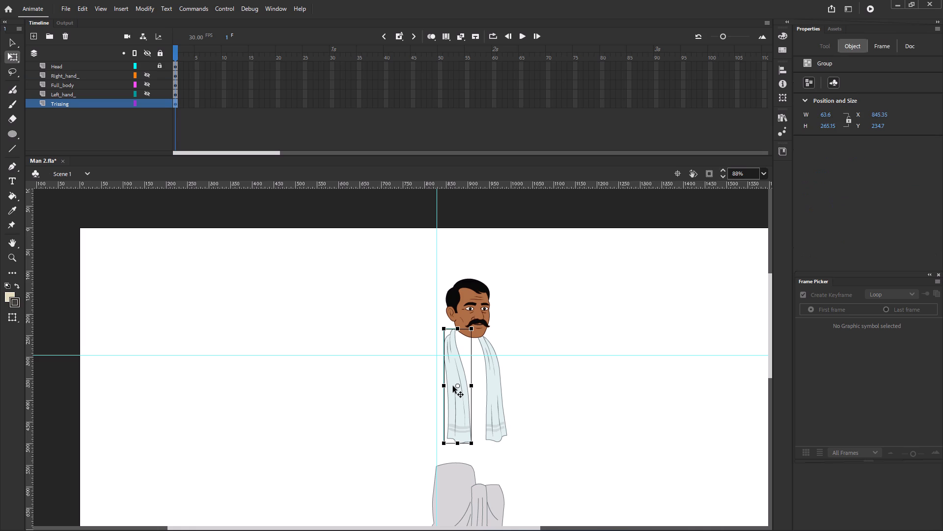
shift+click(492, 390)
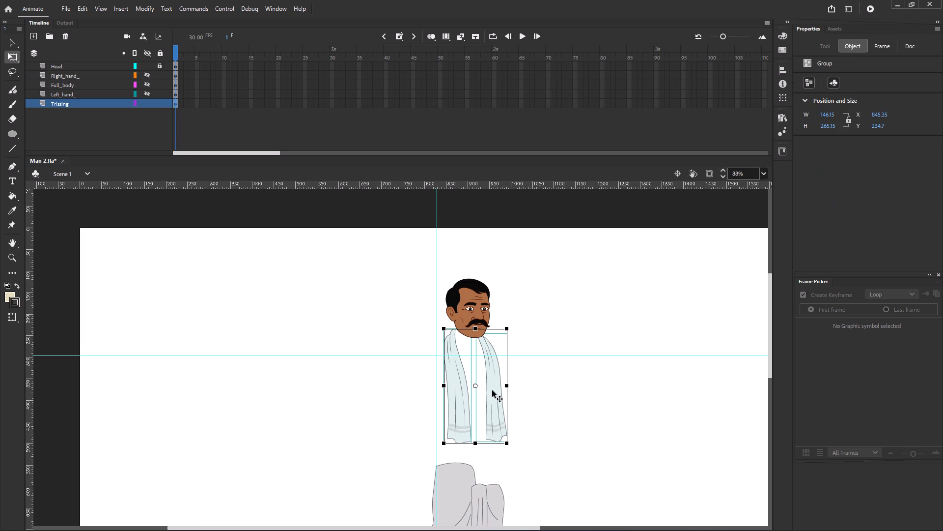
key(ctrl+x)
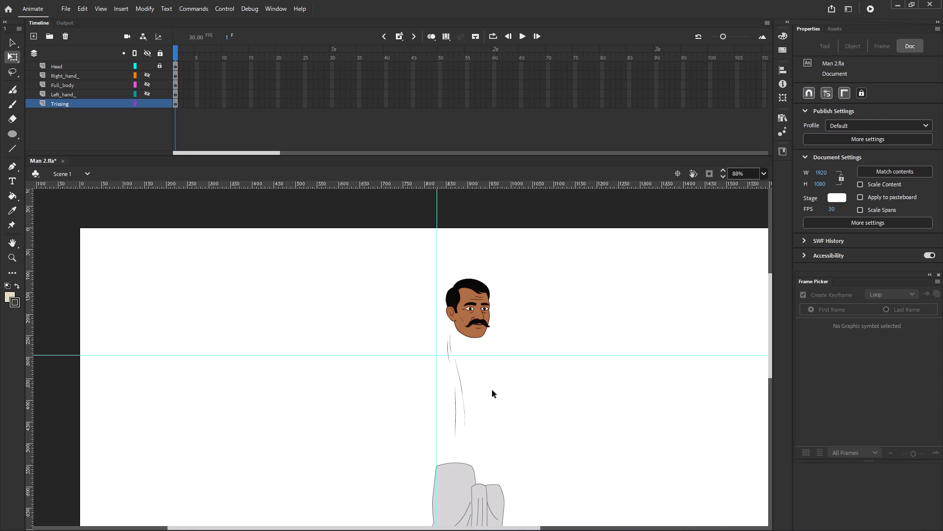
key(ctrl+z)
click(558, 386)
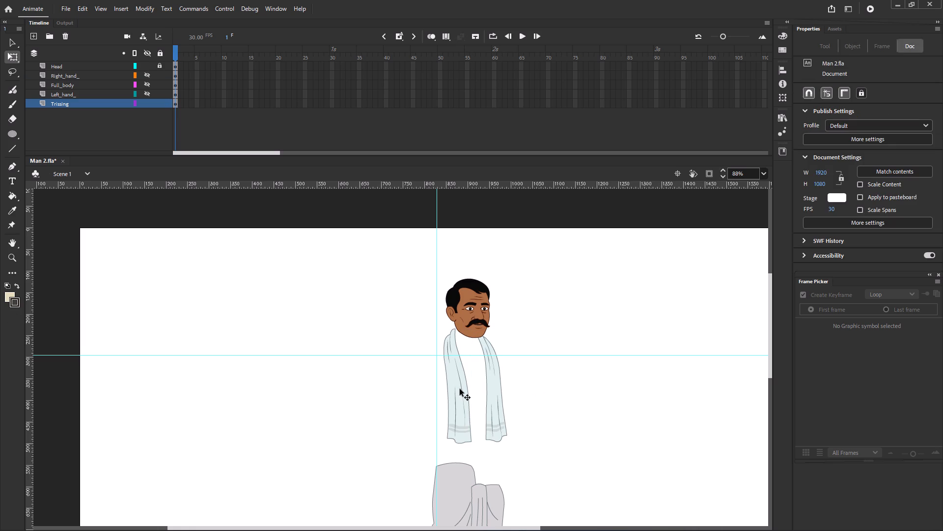
Examine how the scarf's half beside the vertical guide is built, checking its fold-line group and its fill group separately.
double_click(460, 389)
ctrl+scroll(460, 389, up, 6)
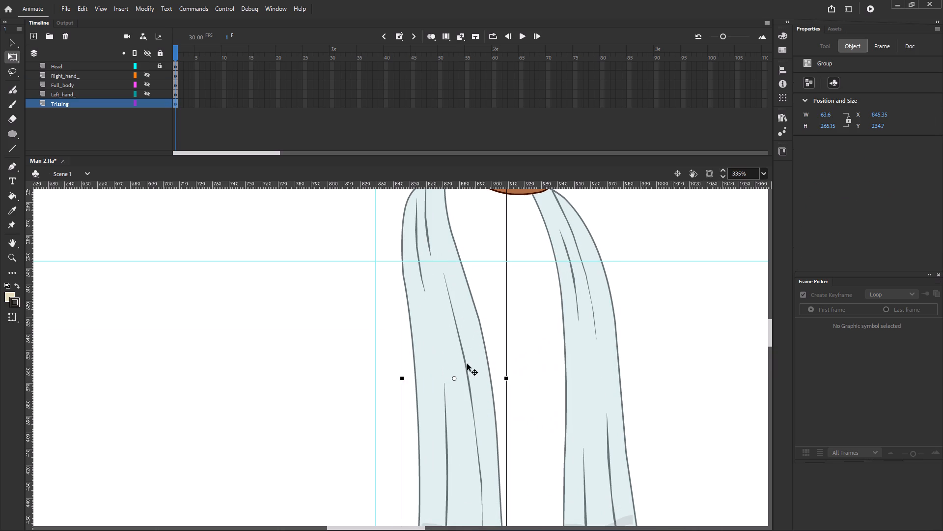
double_click(466, 363)
click(466, 363)
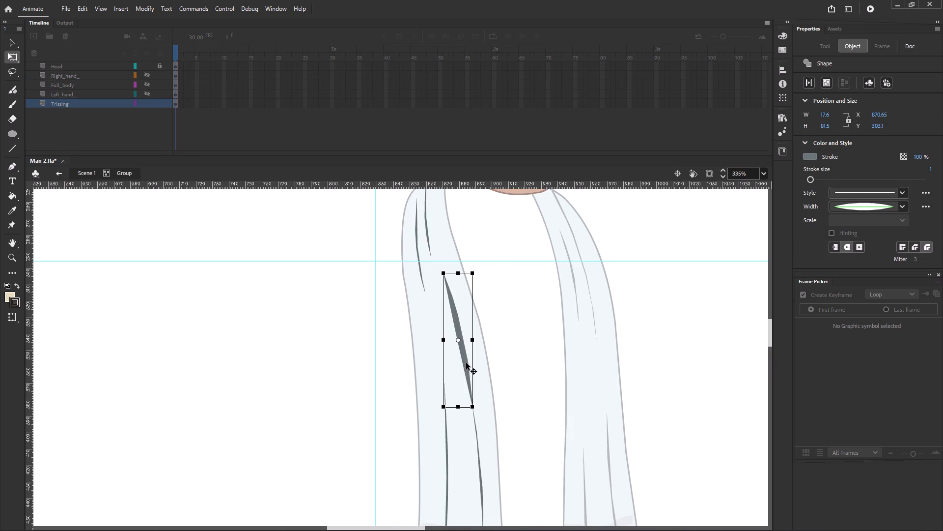
click(497, 359)
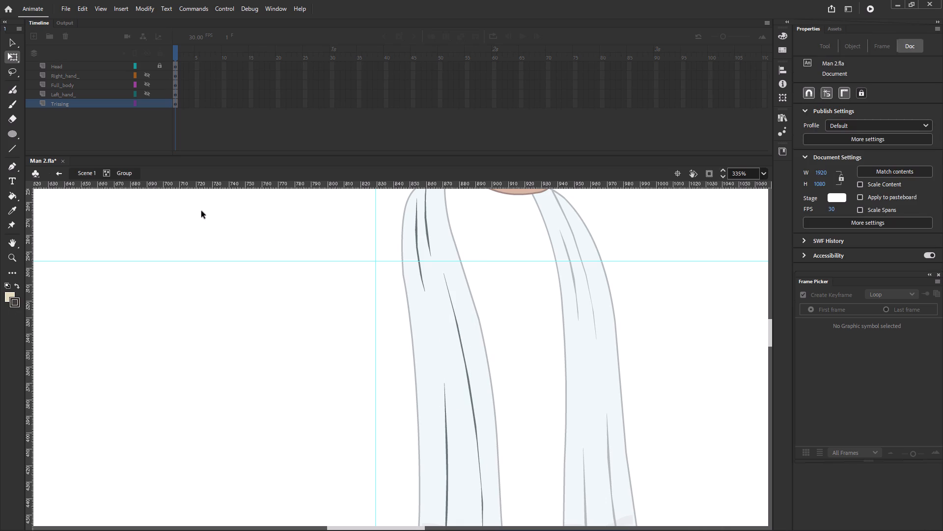
click(80, 174)
ctrl+scroll(356, 282, down, 3)
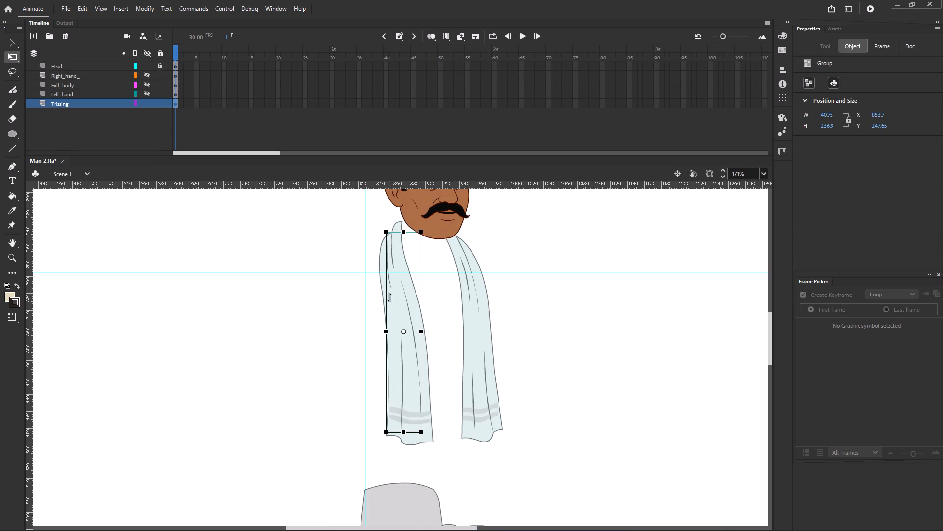
triple_click(399, 300)
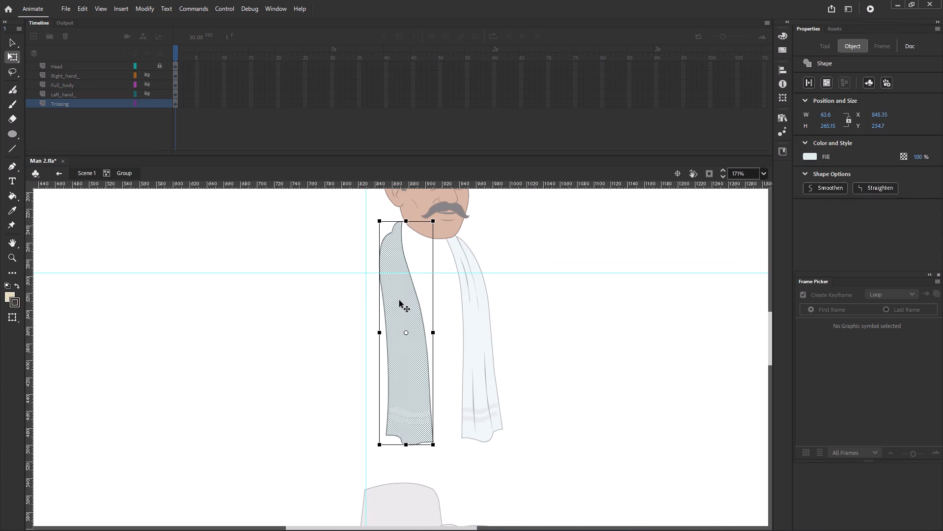
click(82, 170)
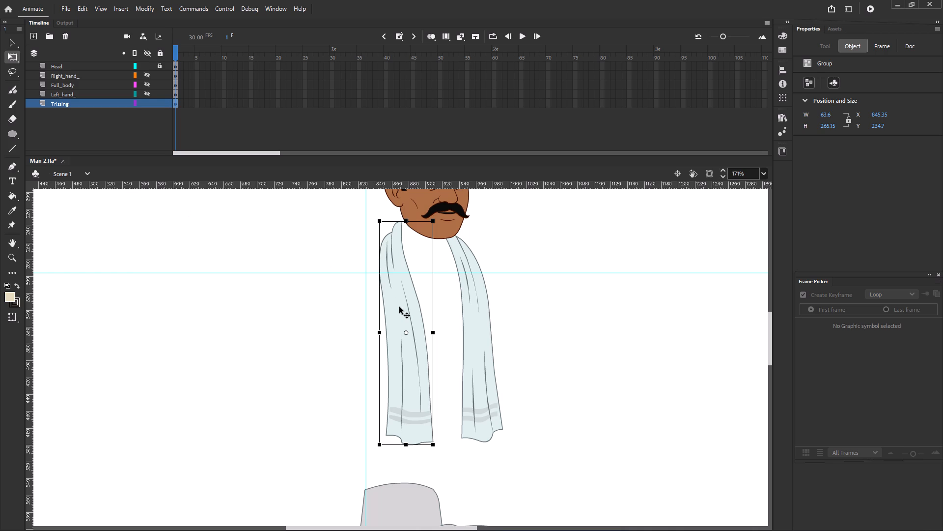
Examine the shapes inside the fill group and the fold-line group of the scarf half beside the vertical guide.
double_click(403, 320)
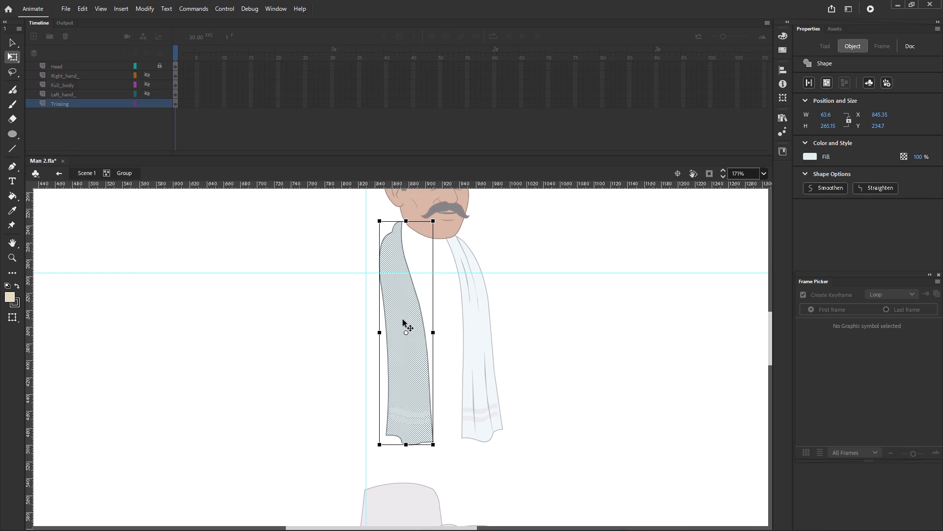
double_click(403, 320)
click(403, 320)
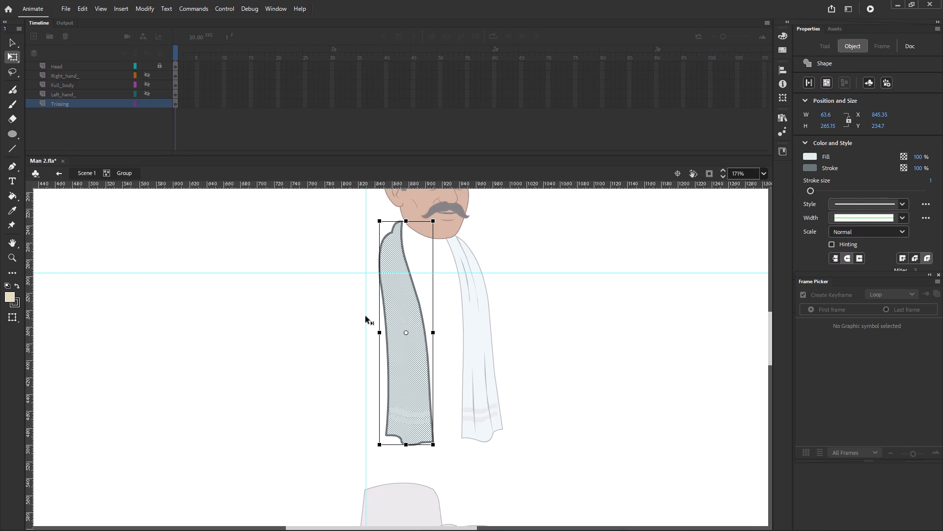
click(320, 313)
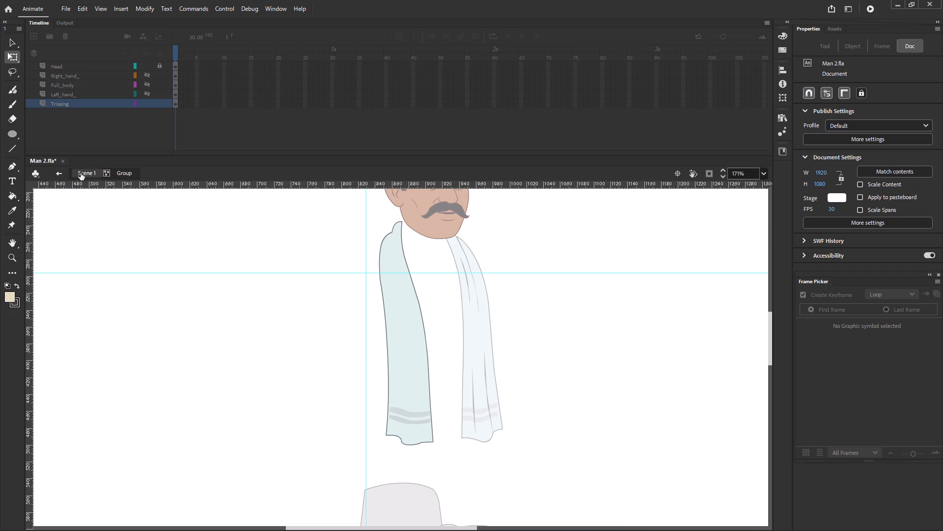
click(81, 173)
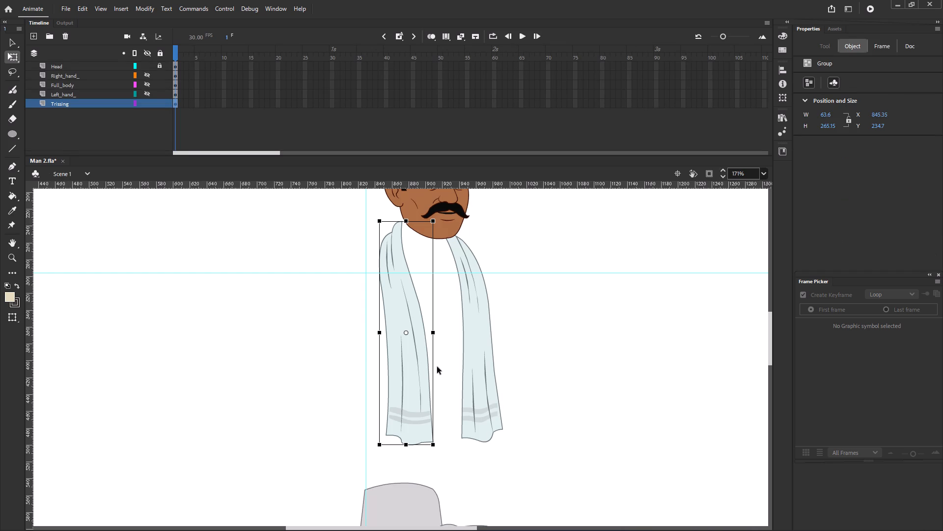
ctrl+scroll(430, 364, up, 4)
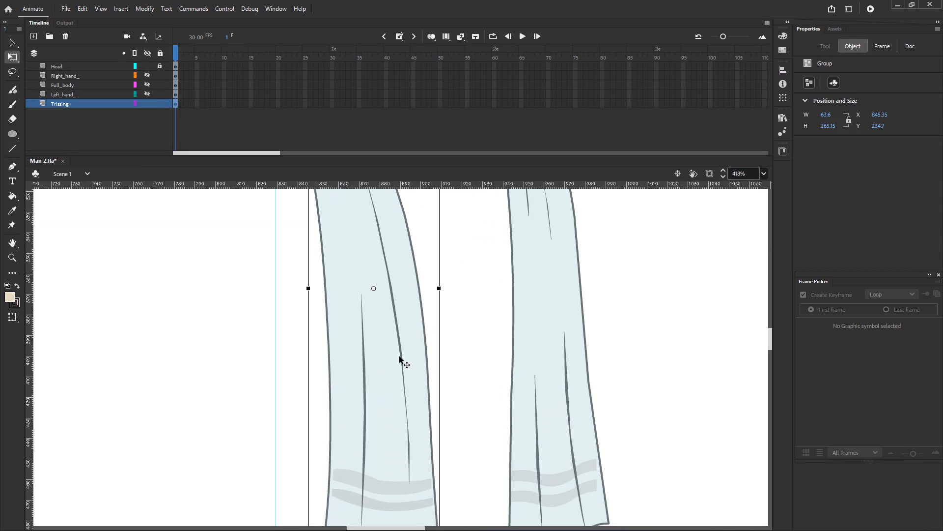
click(401, 343)
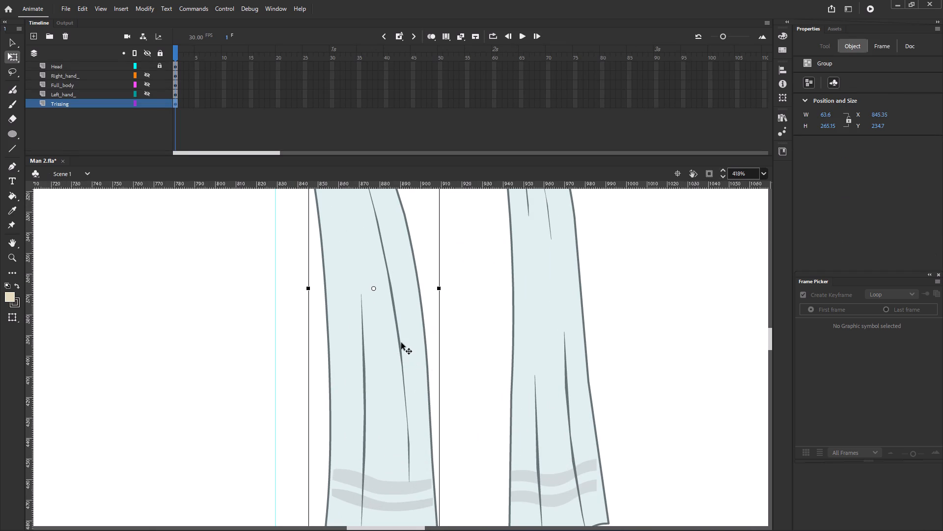
double_click(398, 345)
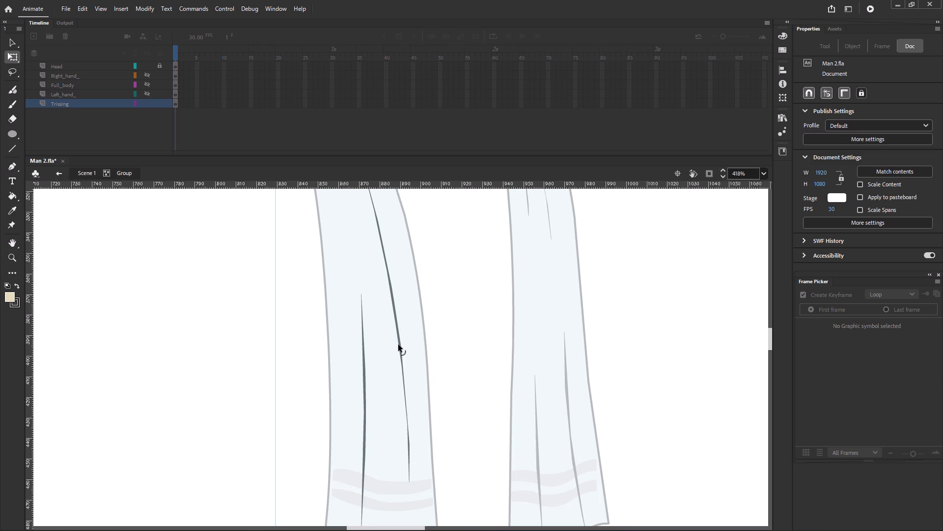
shift+click(398, 345)
click(444, 342)
click(78, 175)
ctrl+scroll(310, 288, down, 5)
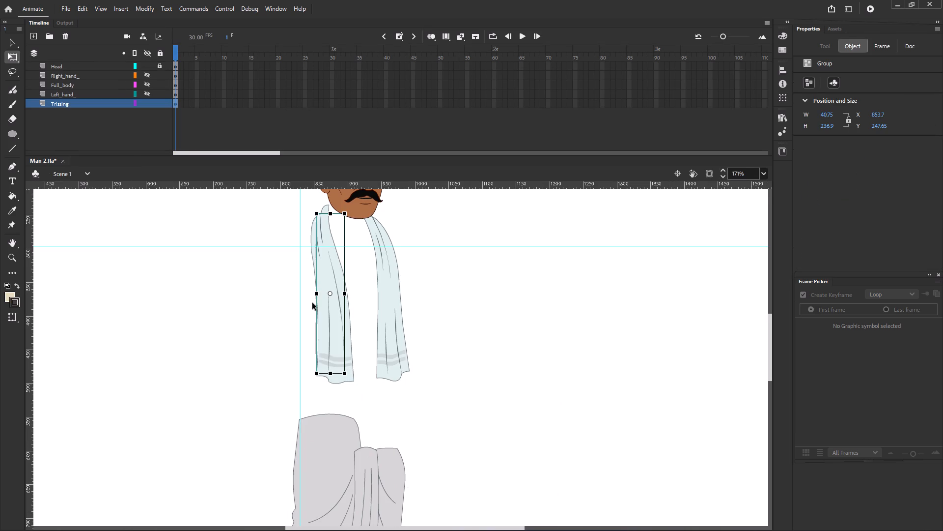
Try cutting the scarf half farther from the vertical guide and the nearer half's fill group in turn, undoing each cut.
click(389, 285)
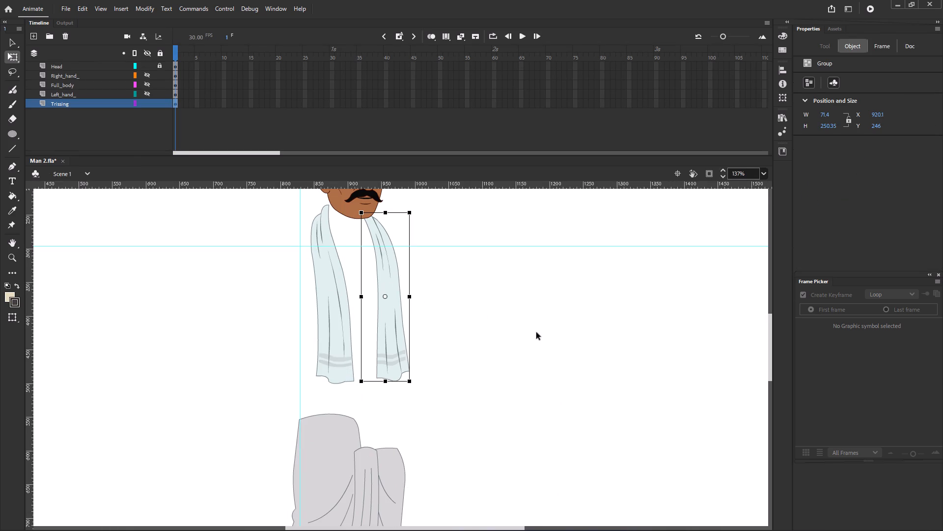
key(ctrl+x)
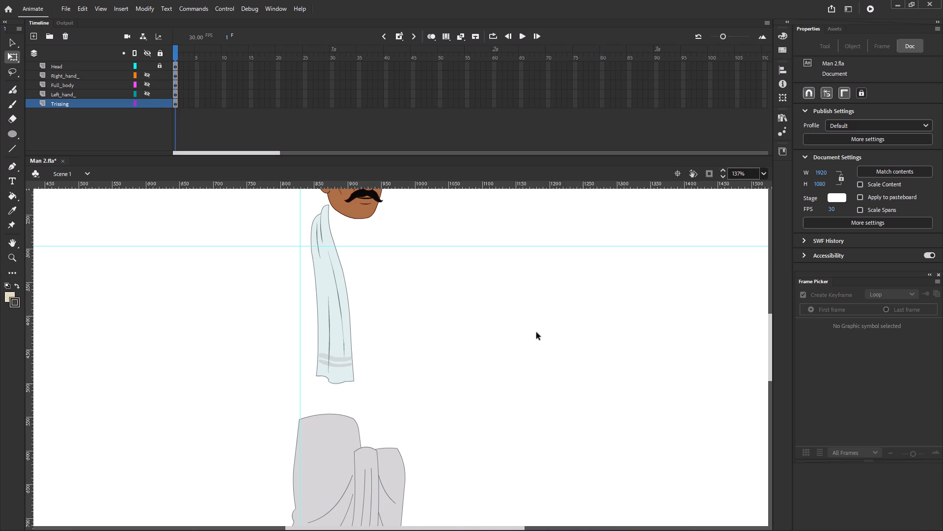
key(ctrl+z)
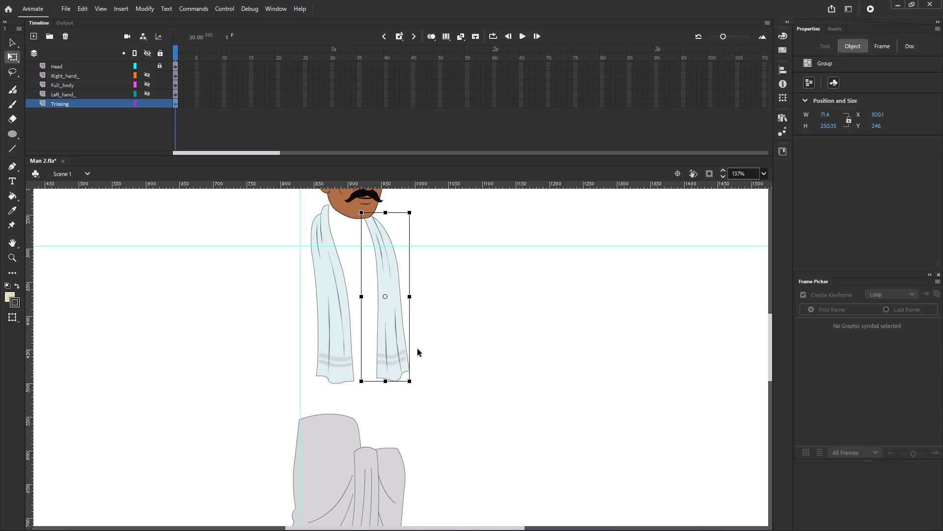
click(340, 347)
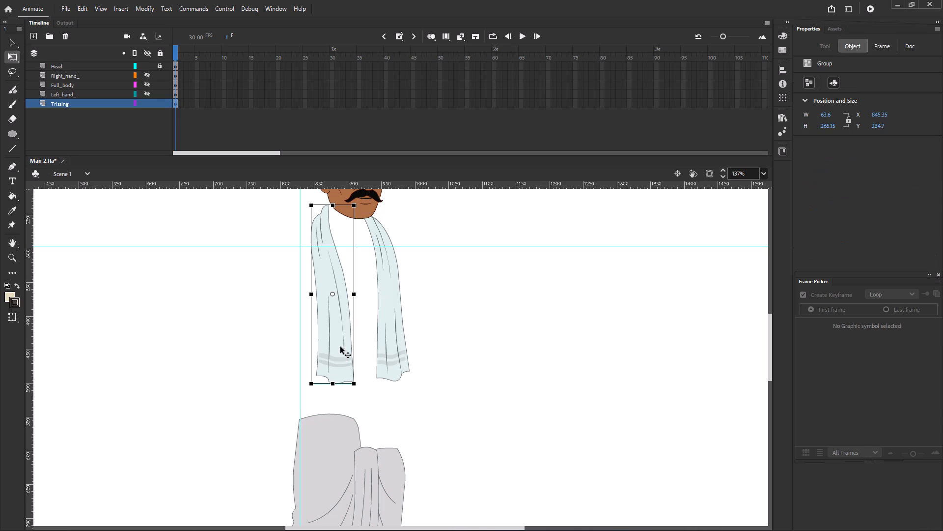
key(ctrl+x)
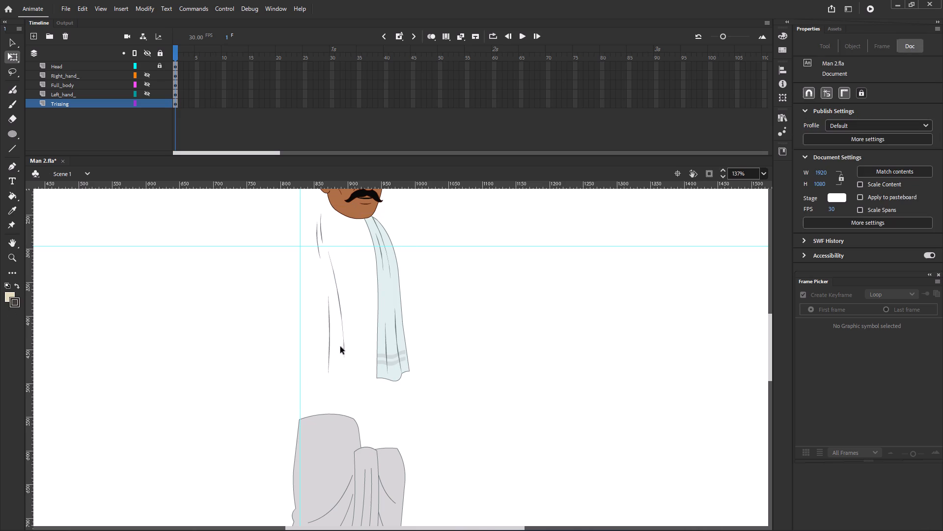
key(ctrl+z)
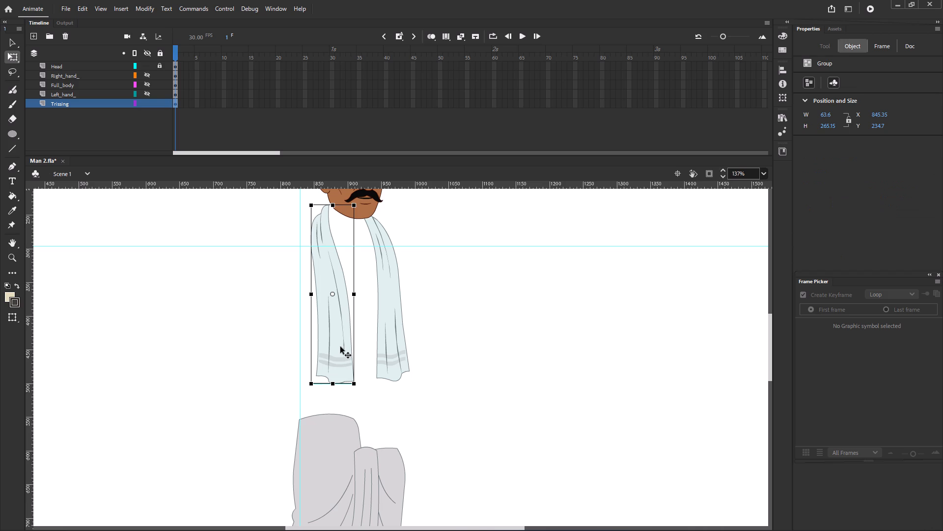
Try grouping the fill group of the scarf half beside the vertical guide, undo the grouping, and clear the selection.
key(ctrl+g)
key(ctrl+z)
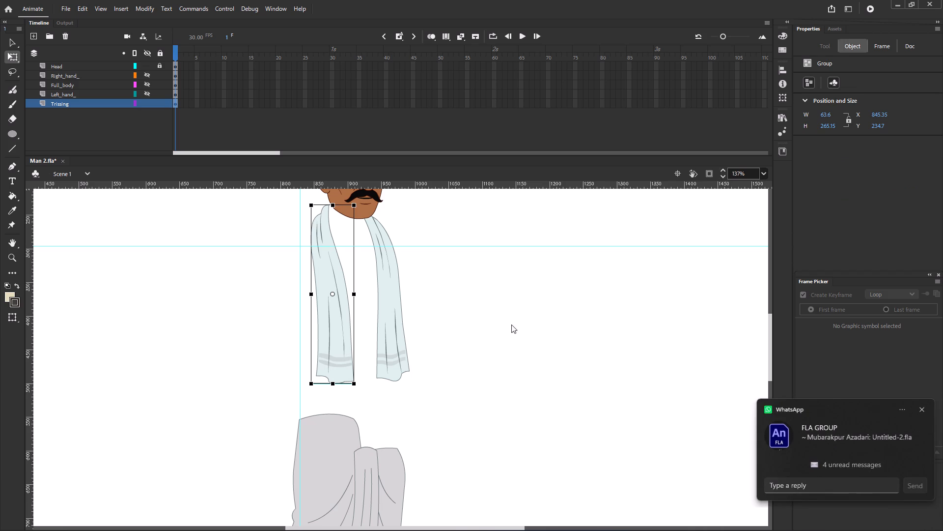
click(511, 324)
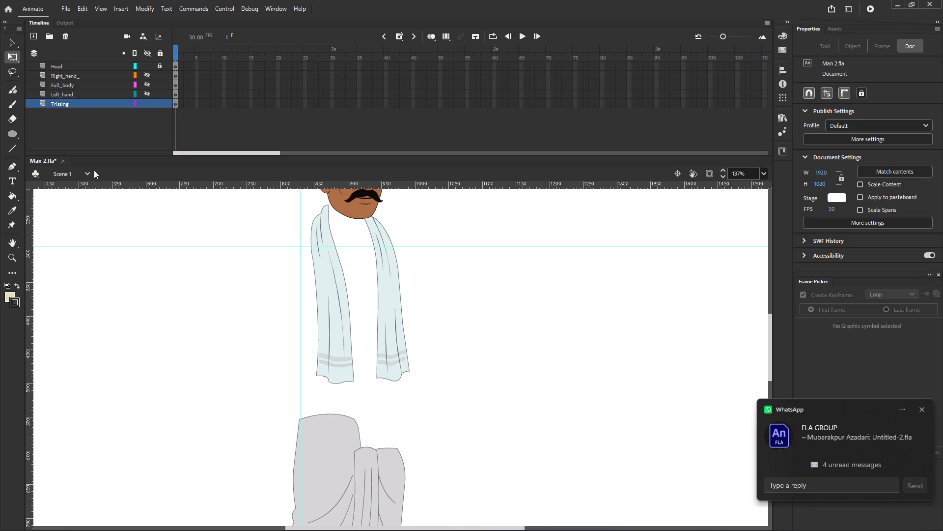
Examine the individual fold strokes inside the fold-line group of the scarf half beside the vertical guide.
click(339, 306)
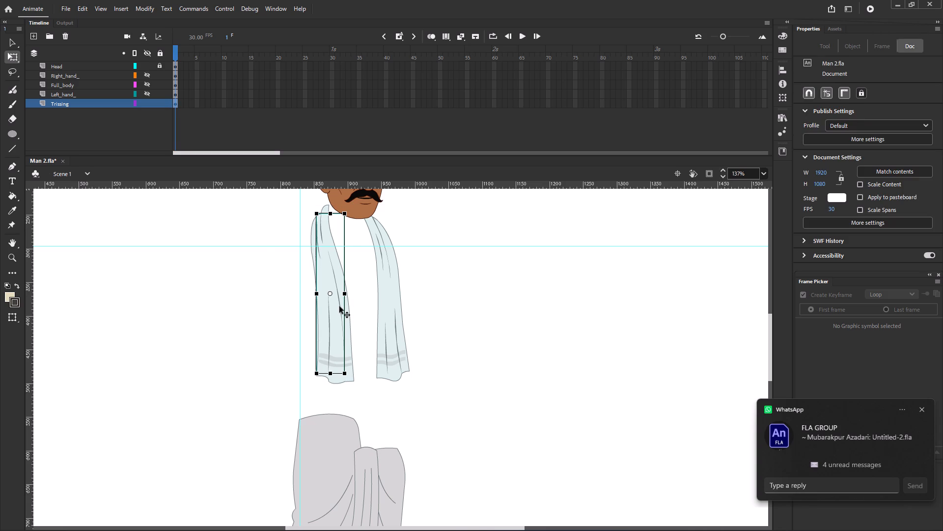
ctrl+scroll(328, 318, up, 5)
double_click(335, 320)
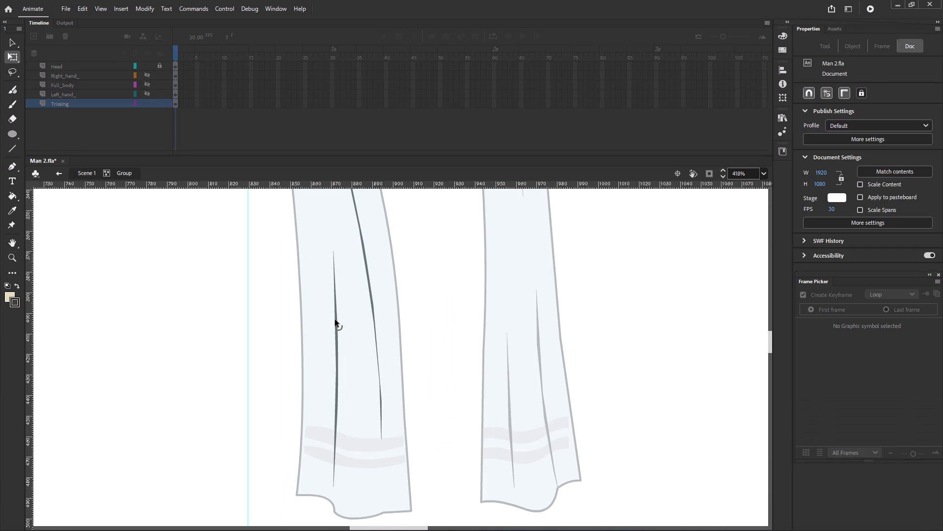
click(335, 320)
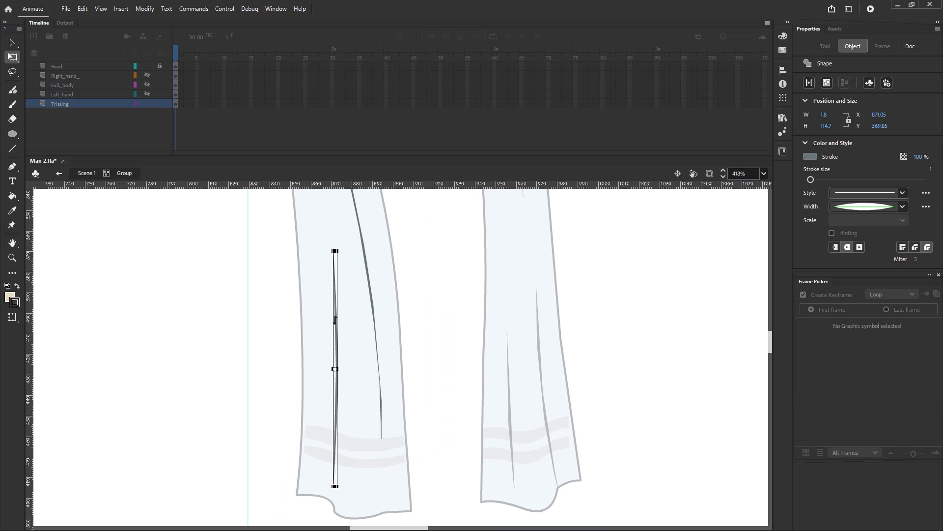
click(86, 173)
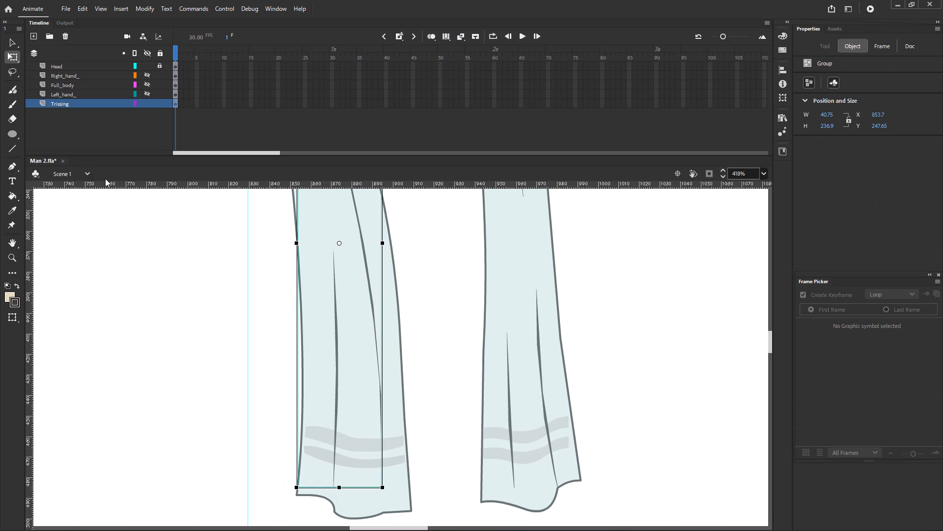
ctrl+scroll(345, 235, down, 5)
scroll(345, 238, up, 3)
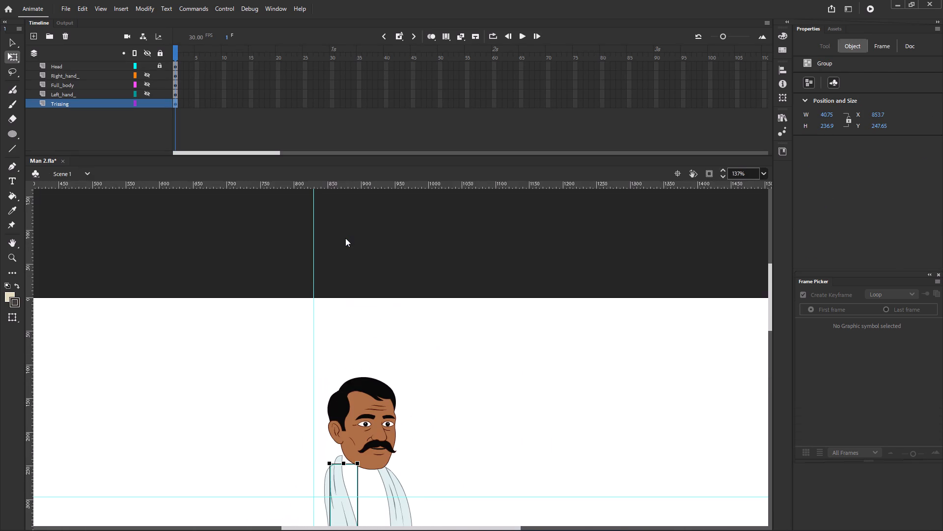
scroll(345, 238, down, 1)
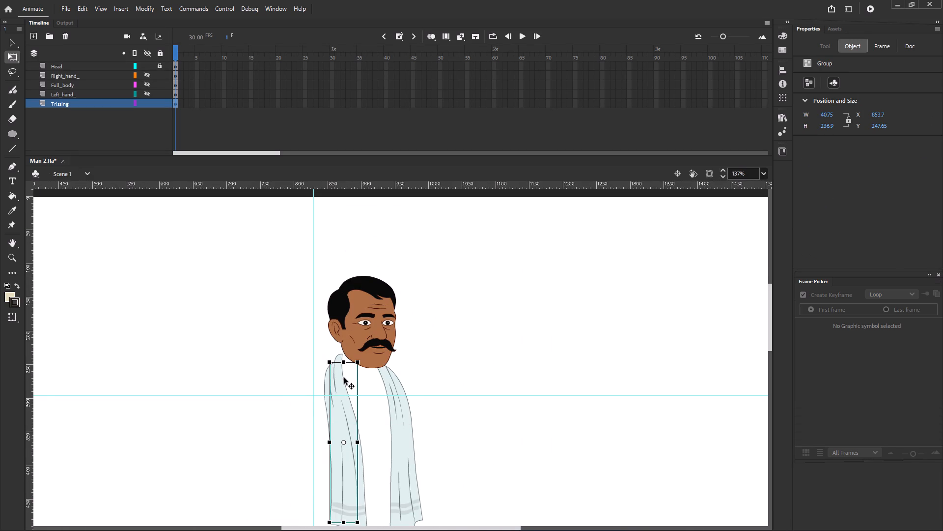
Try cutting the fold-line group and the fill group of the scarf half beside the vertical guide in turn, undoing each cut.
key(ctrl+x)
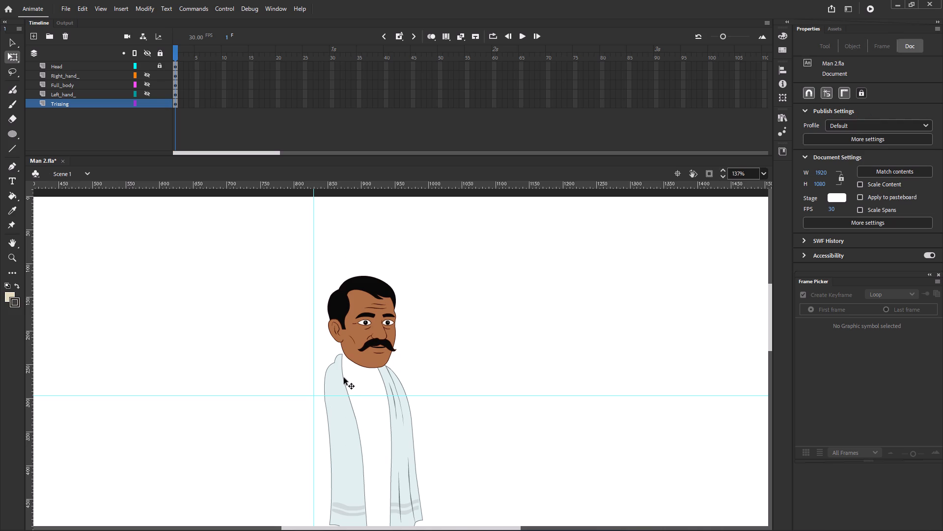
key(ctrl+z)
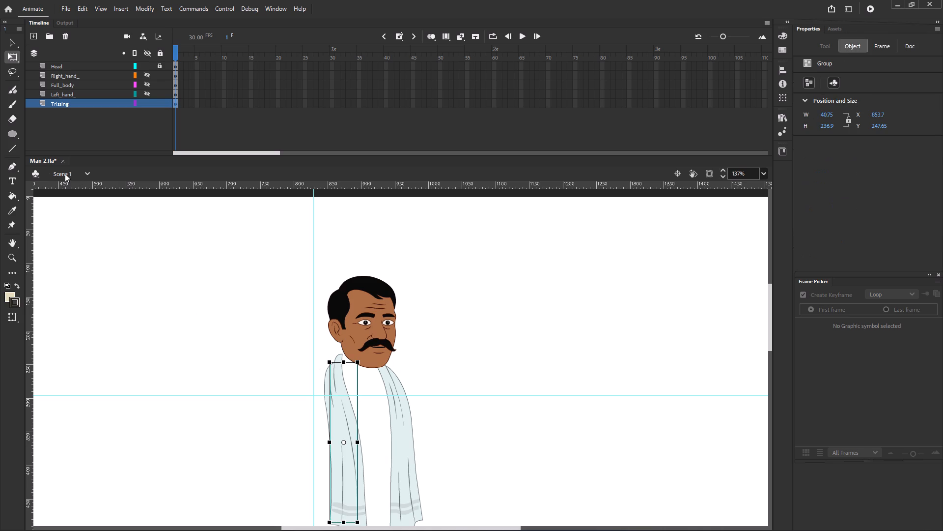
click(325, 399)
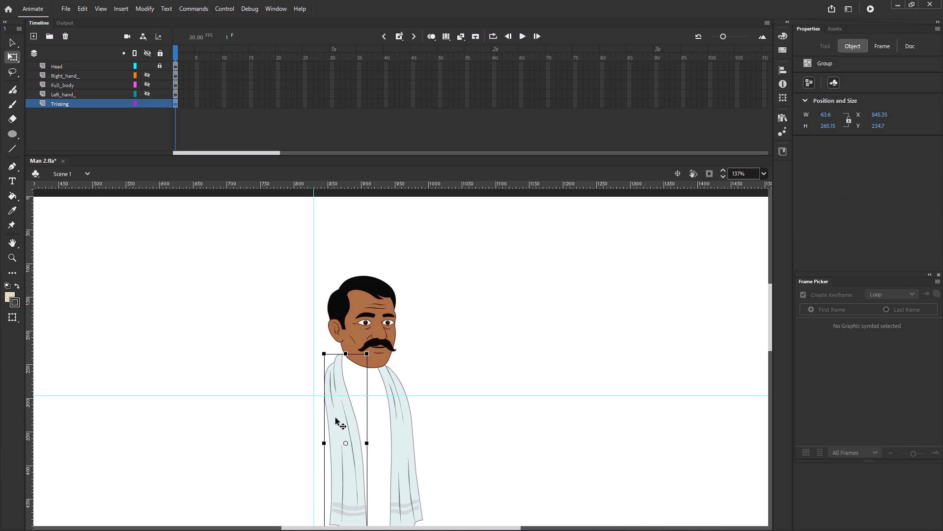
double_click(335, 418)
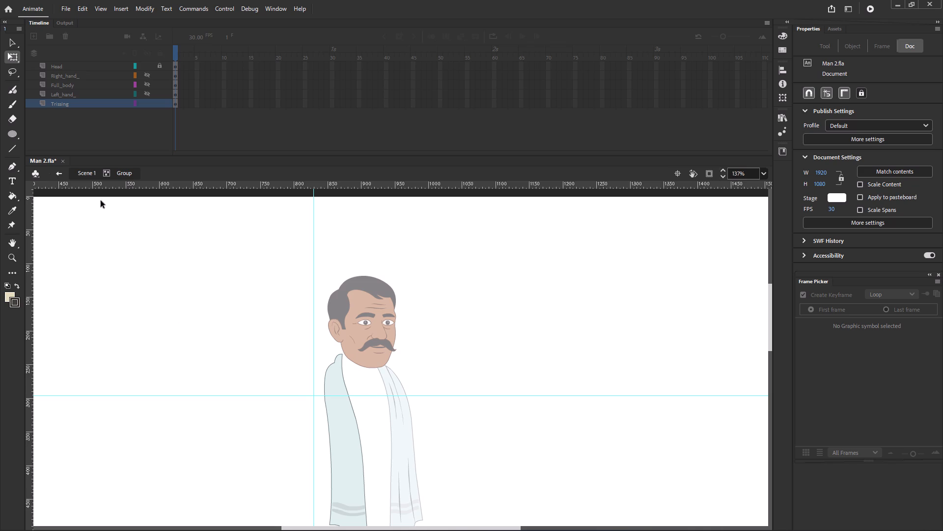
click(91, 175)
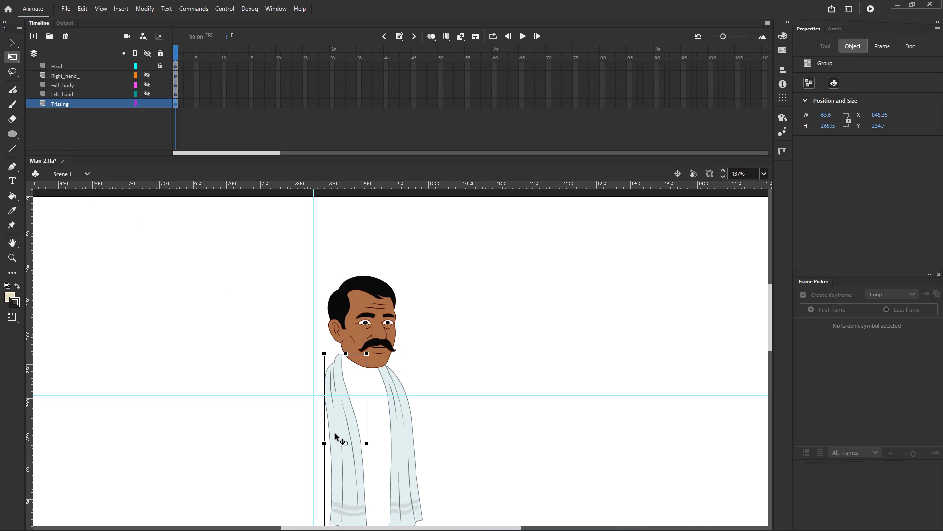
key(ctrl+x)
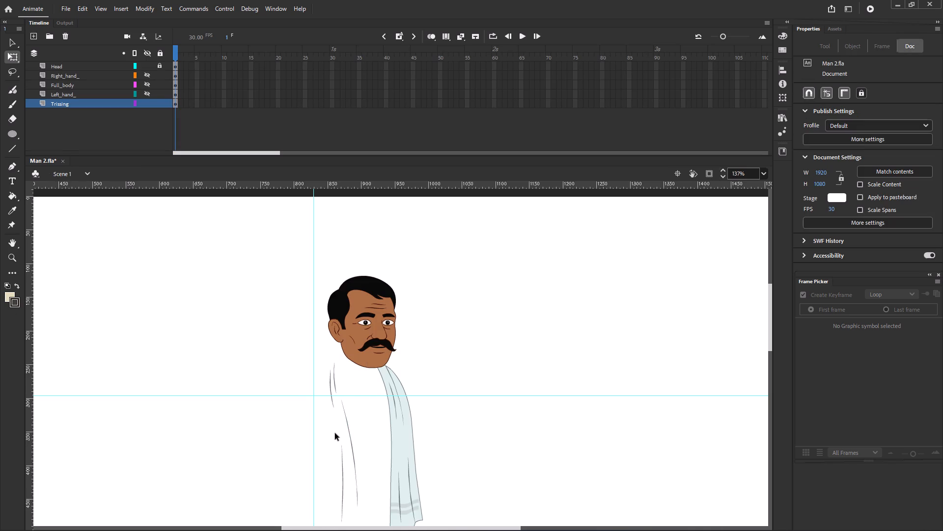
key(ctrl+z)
Cut the fold-line group from the scarf half beside the vertical guide.
click(336, 433)
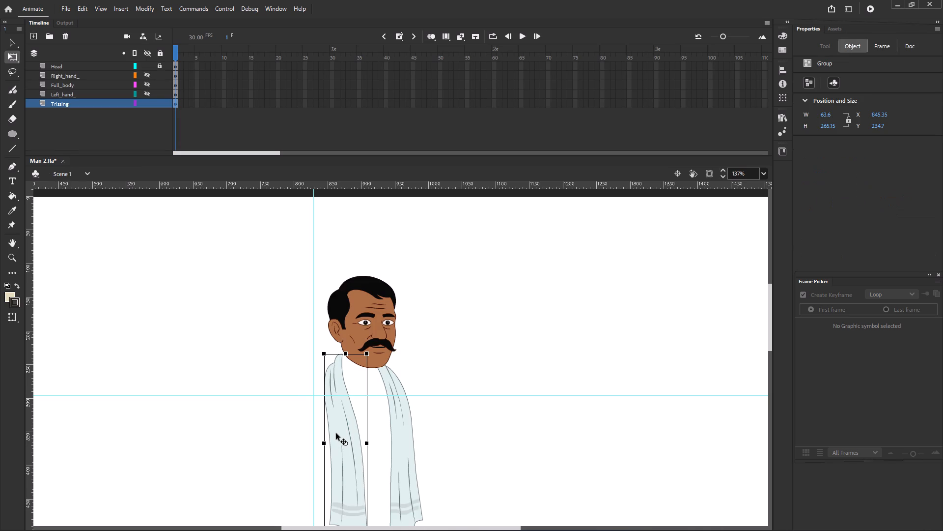
ctrl+scroll(339, 446, up, 5)
click(348, 470)
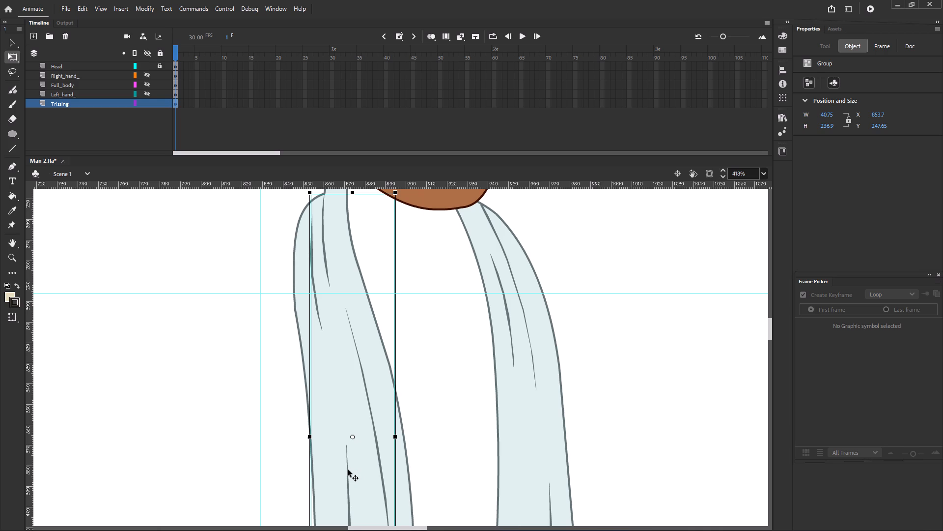
key(ctrl+x)
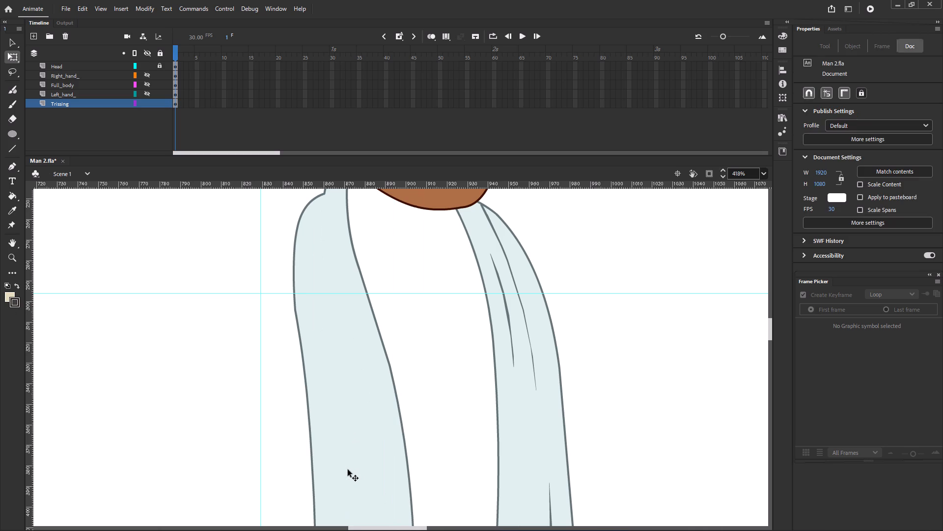
key(ctrl+z)
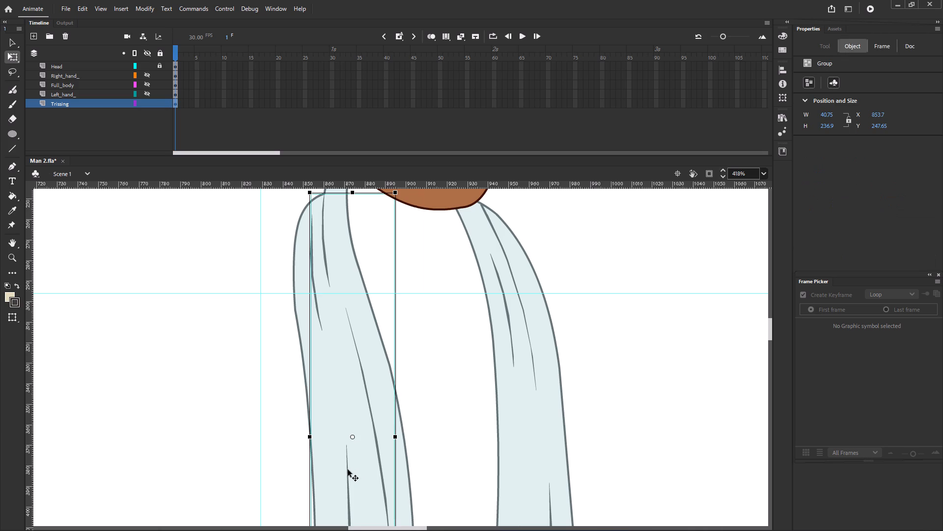
key(ctrl+x)
ctrl+scroll(313, 424, down, 4)
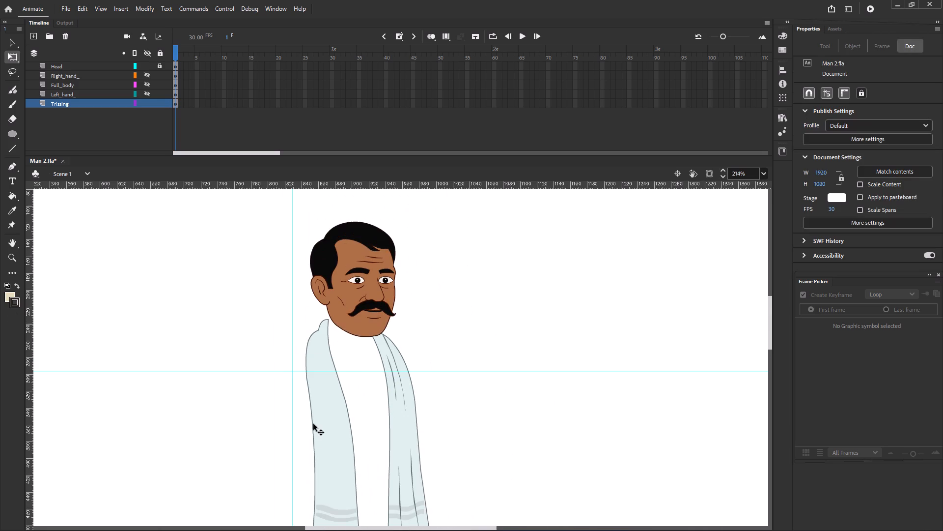
Paste the fold lines in place inside the fill group of the scarf half beside the vertical guide, and return to Scene 1.
double_click(329, 460)
double_click(329, 460)
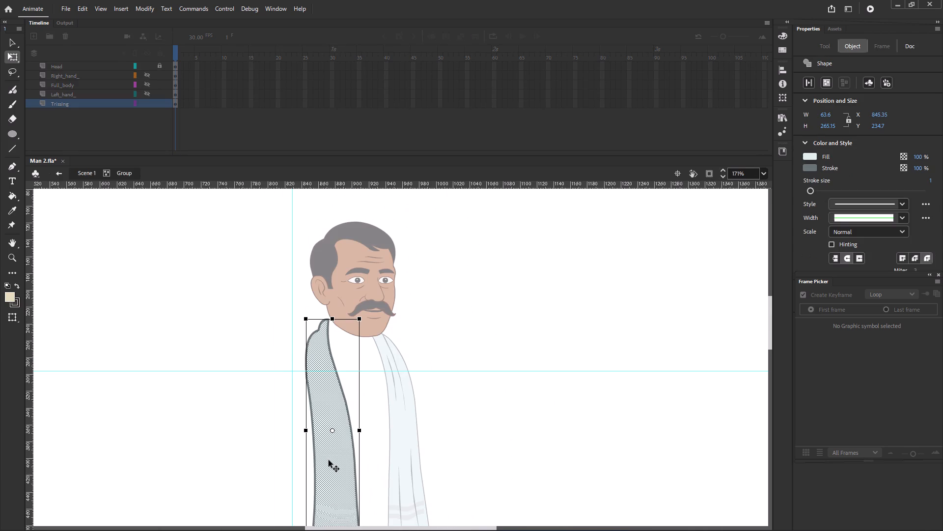
click(329, 460)
click(329, 460)
click(243, 433)
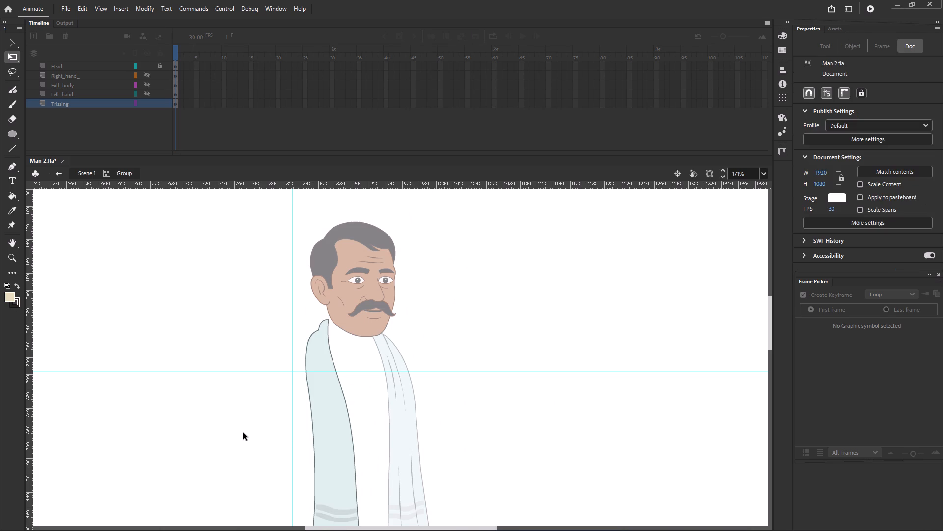
double_click(333, 434)
click(333, 434)
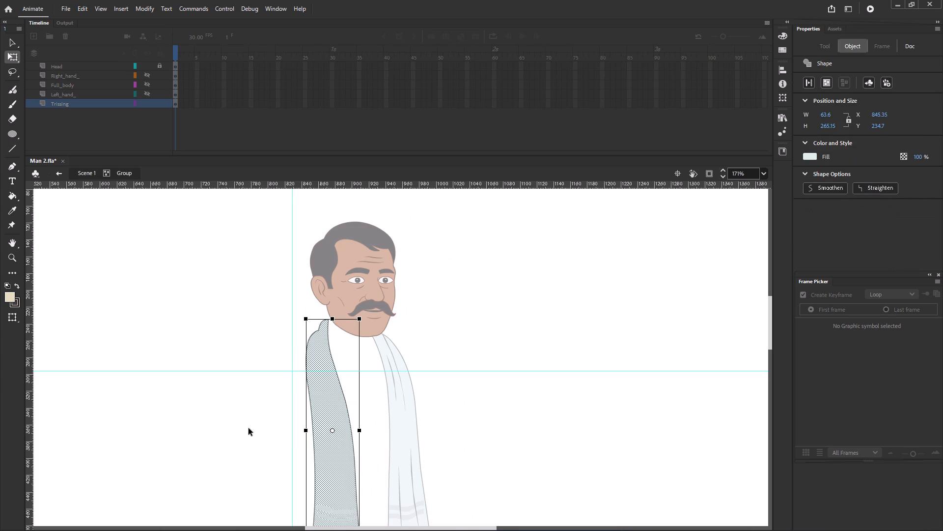
click(249, 428)
key(ctrl+shift+v)
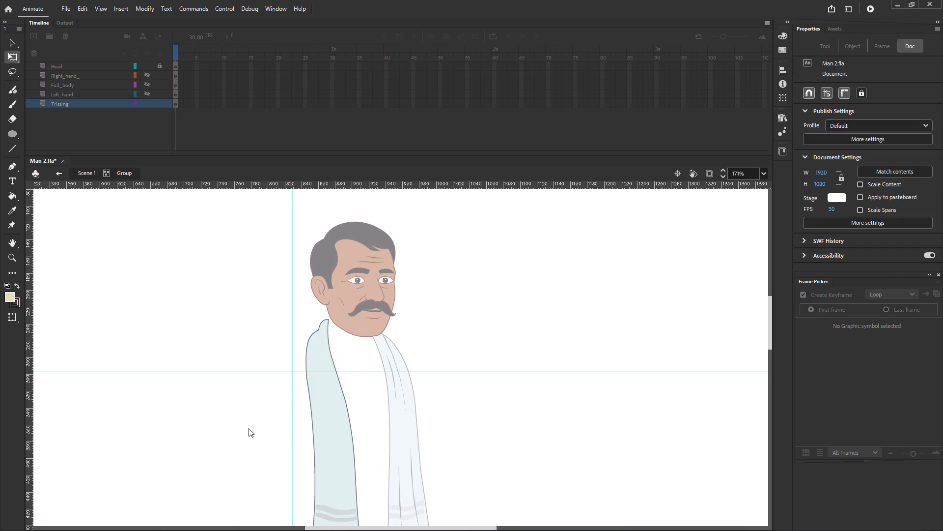
ctrl+scroll(290, 368, down, 4)
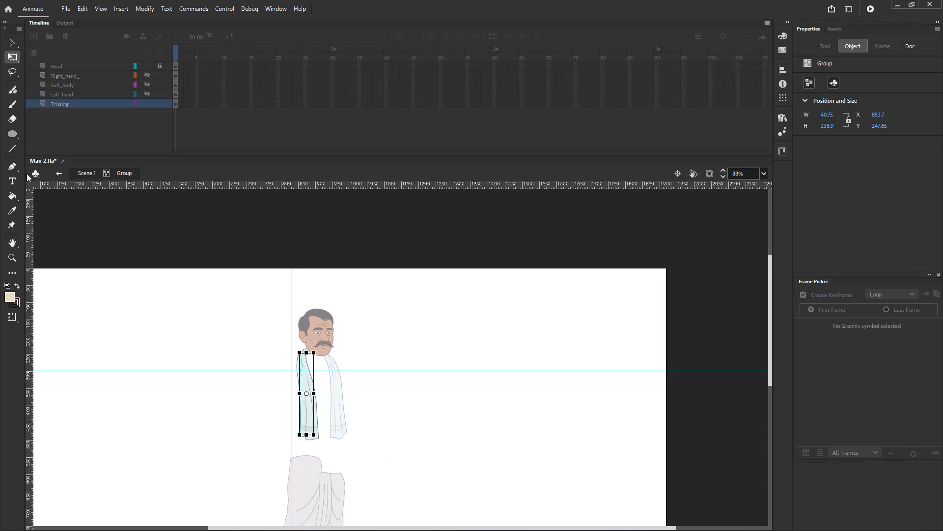
click(92, 175)
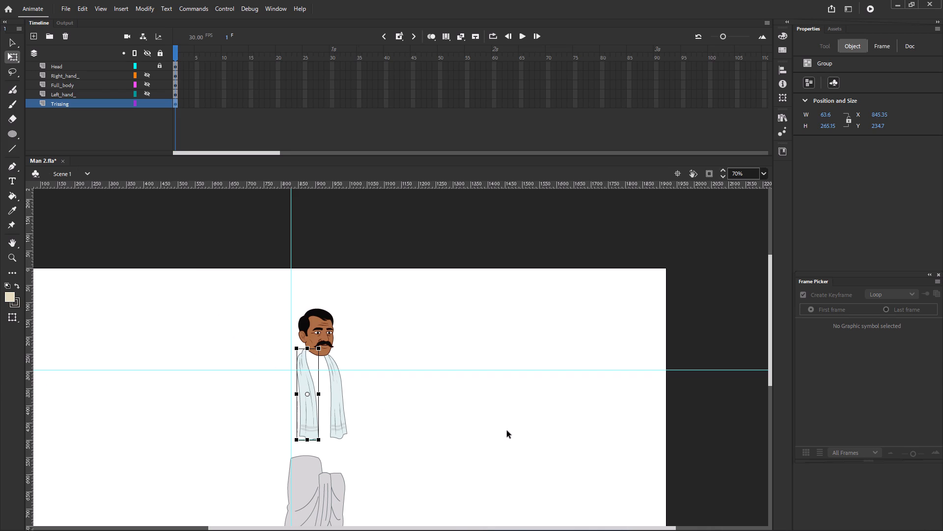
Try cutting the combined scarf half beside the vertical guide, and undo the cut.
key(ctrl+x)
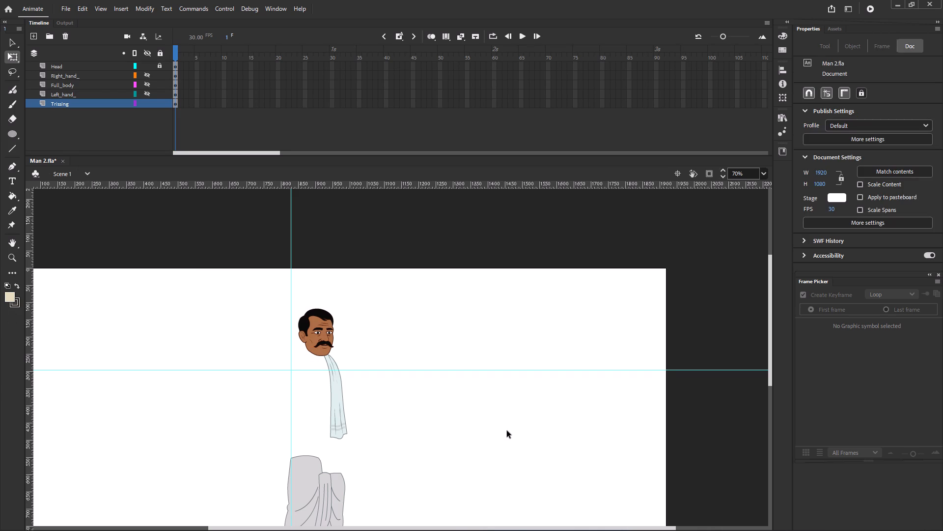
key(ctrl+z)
Move both scarf halves from the Trissing layer onto a new layer directly above Full_body, keeping their position.
click(332, 413)
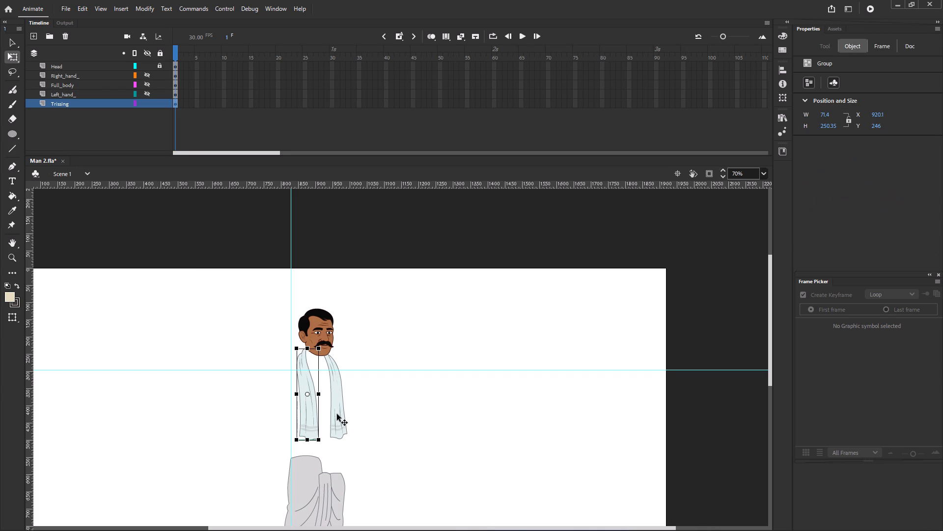
shift+click(303, 417)
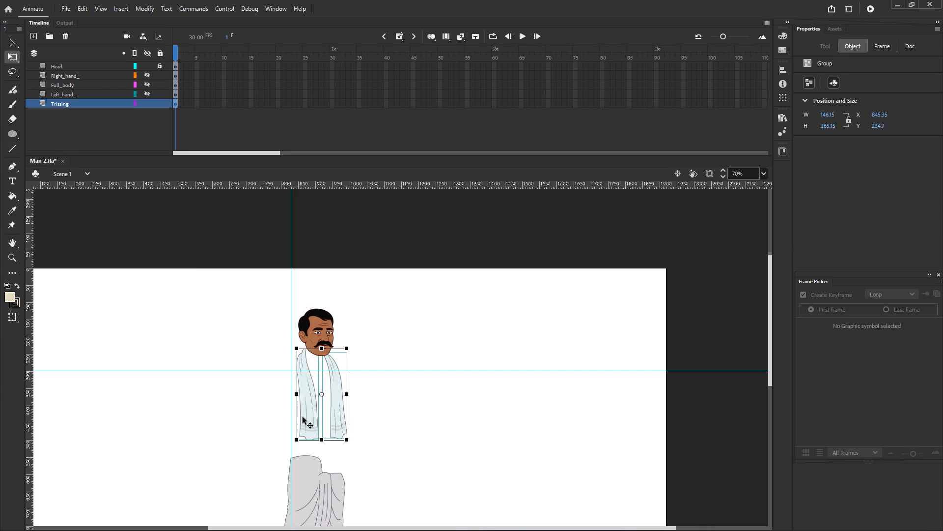
key(ctrl+x)
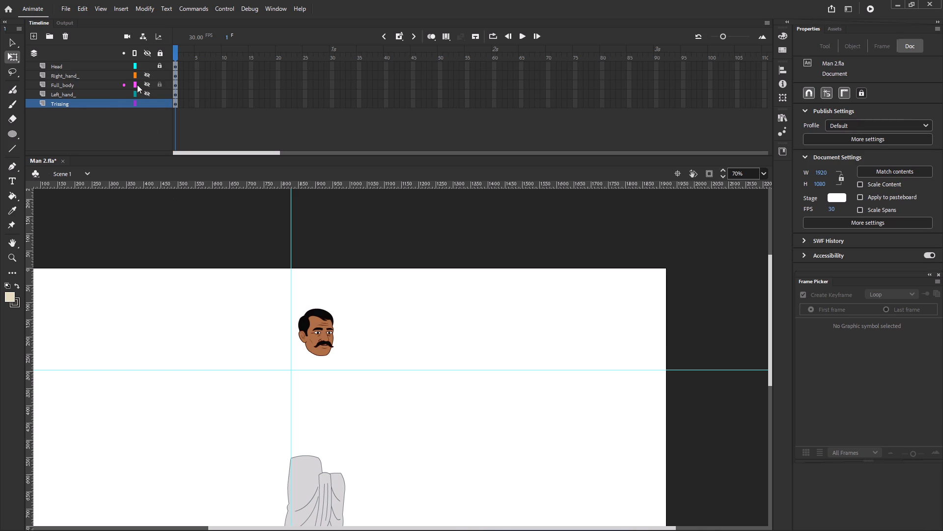
click(69, 83)
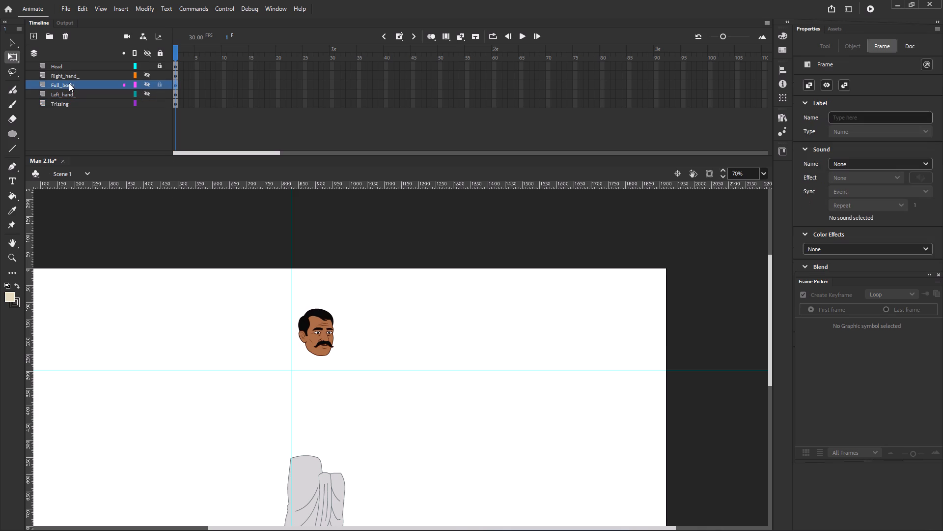
click(32, 31)
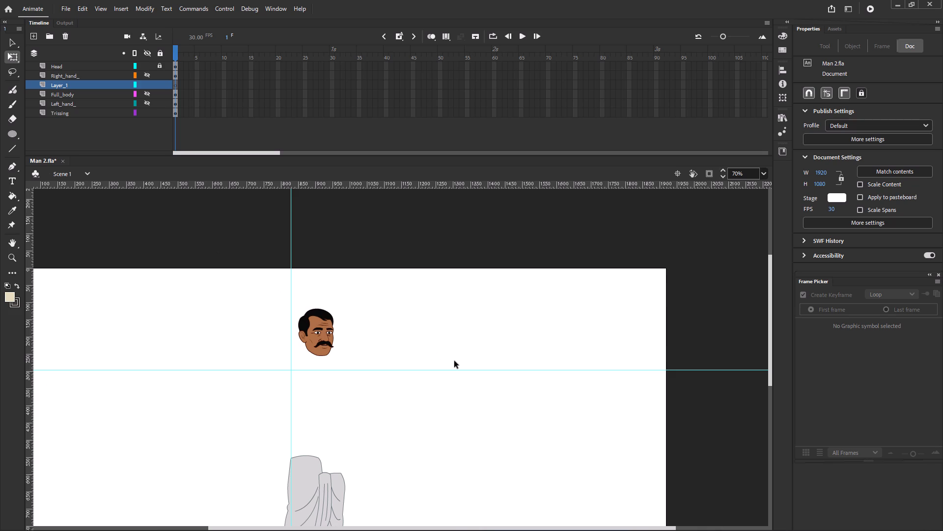
click(176, 86)
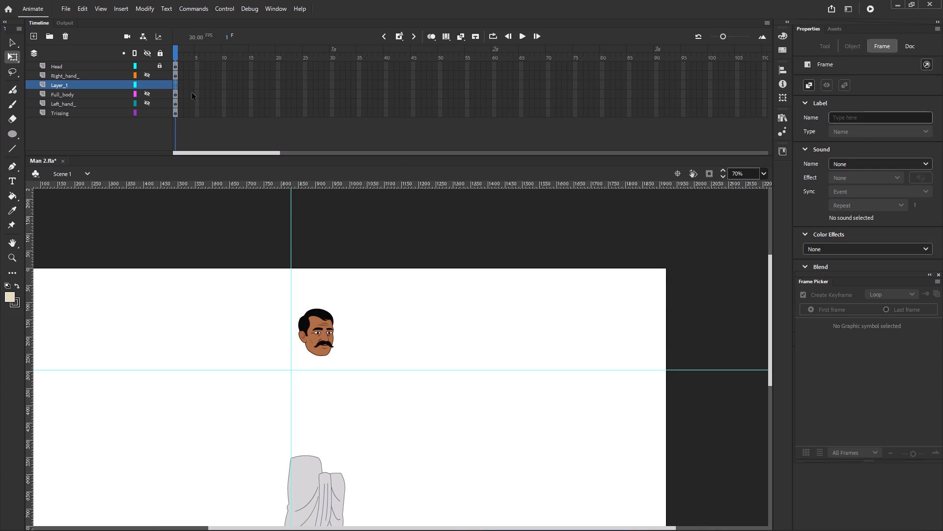
key(ctrl+shift+v)
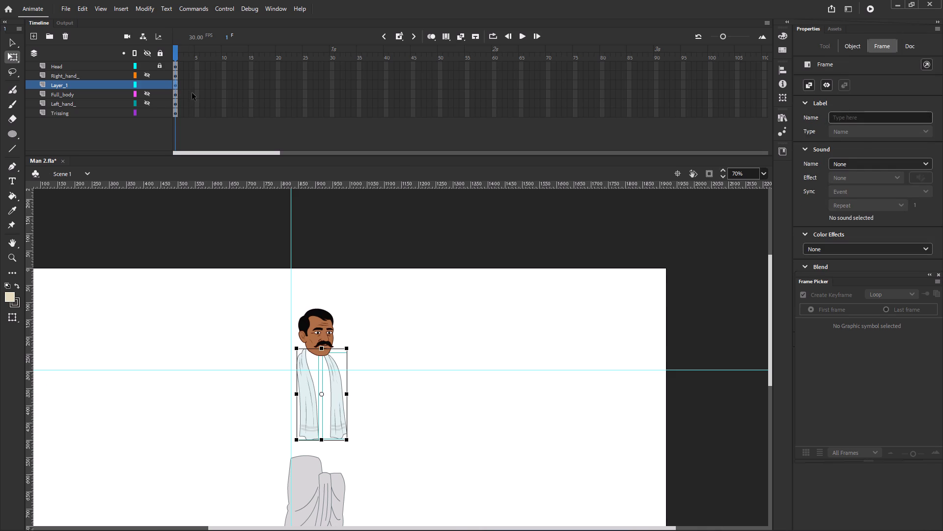
Show the hidden Right_hand_, Full_body and Left_hand_ layers and clear the scarf selection.
click(148, 73)
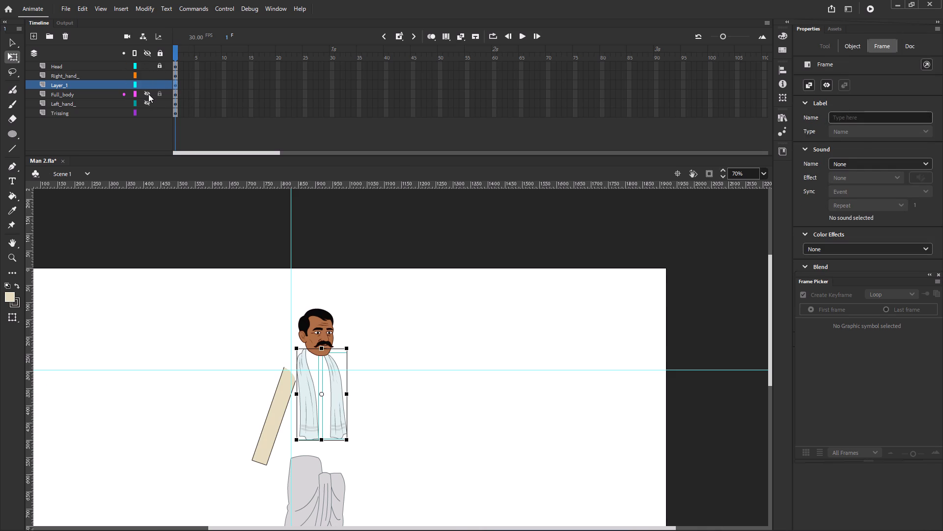
click(148, 94)
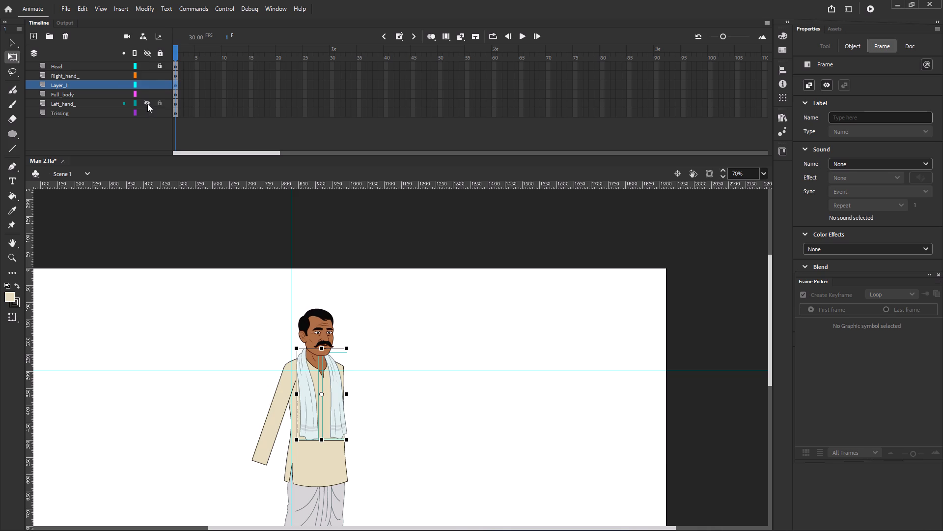
click(402, 356)
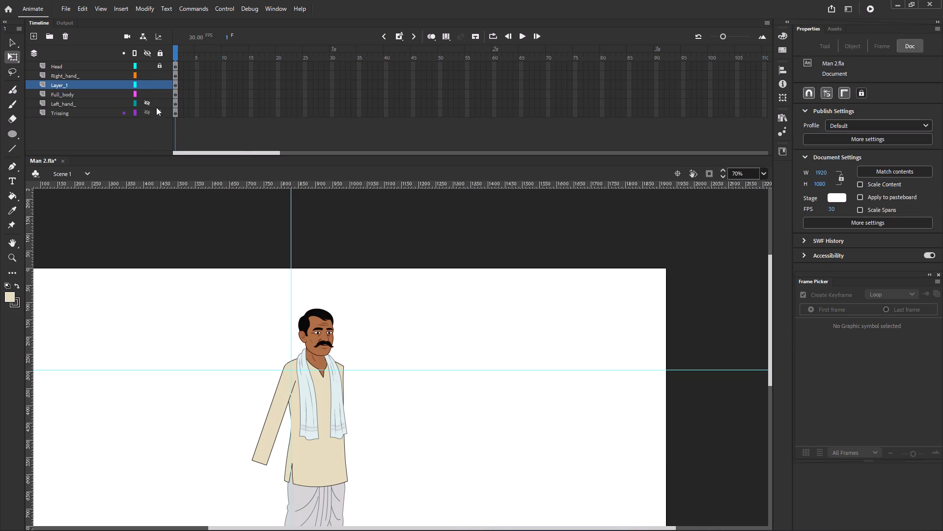
click(149, 103)
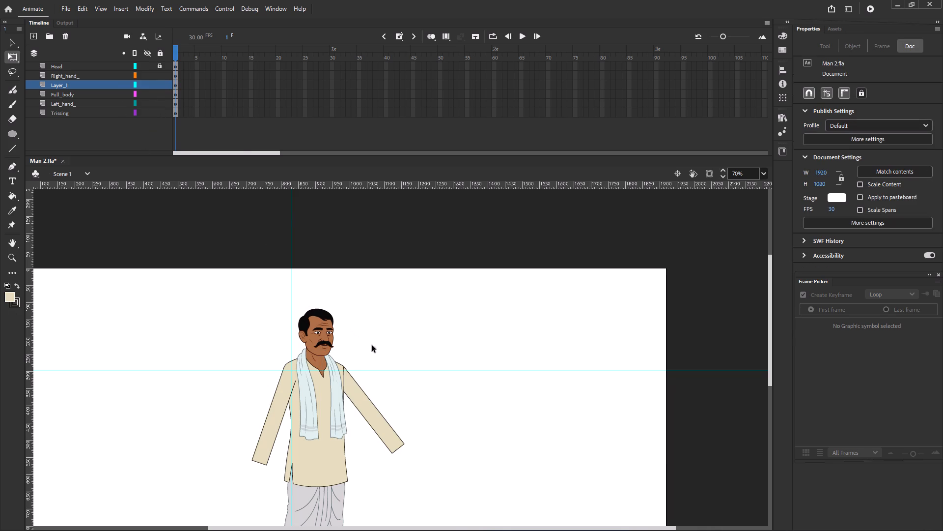
click(406, 360)
ctrl+scroll(329, 424, up, 5)
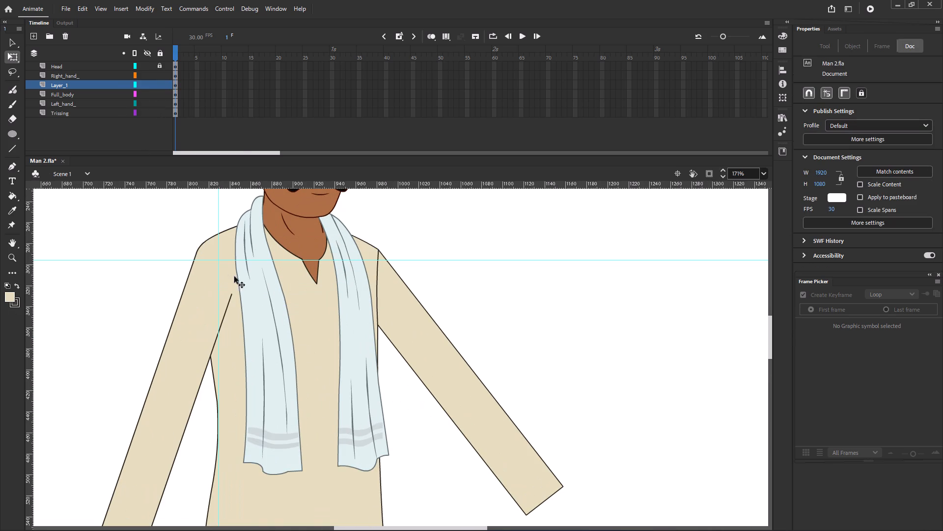
Rename the new scarf layer Gamcha and clear the selection on the stage.
click(66, 83)
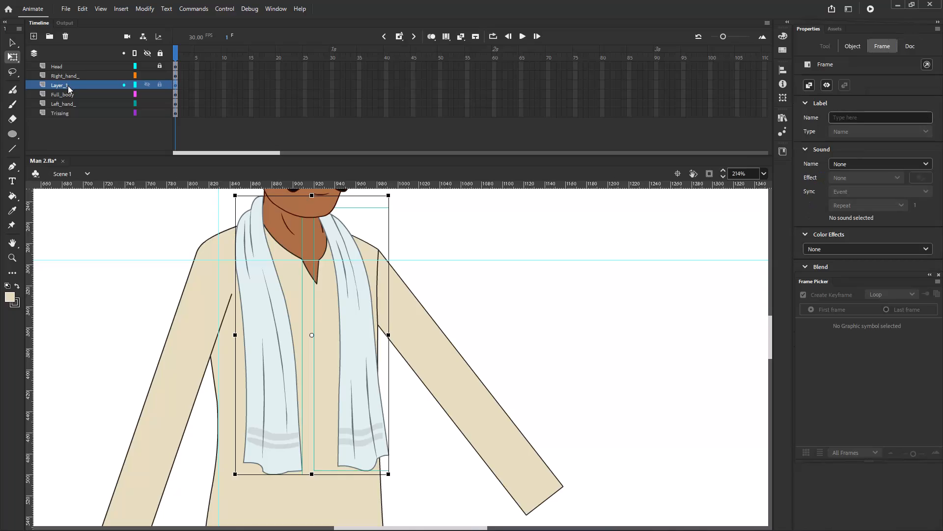
double_click(68, 86)
drag(79, 86, 51, 86)
key(BackSpace)
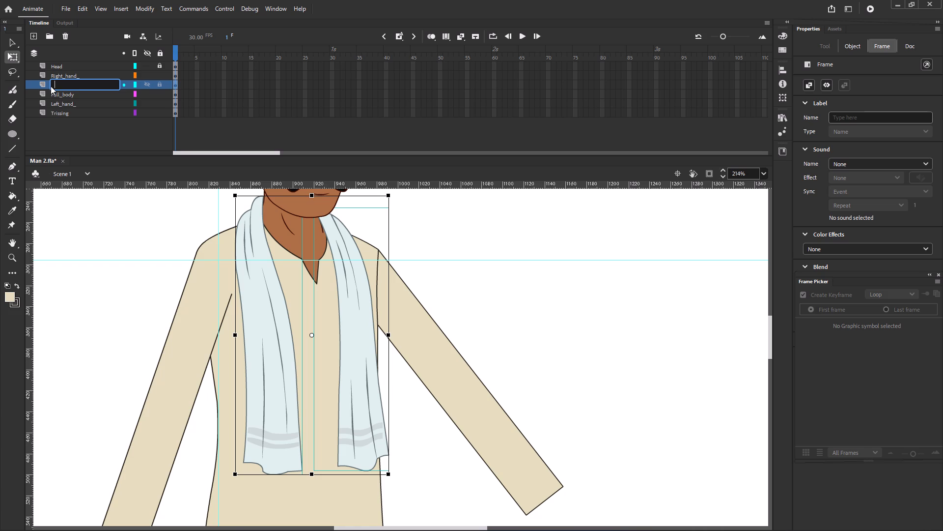
key(g)
key(BackSpace)
key(g)
text(am)
key(c)
text(ha)
key(Return)
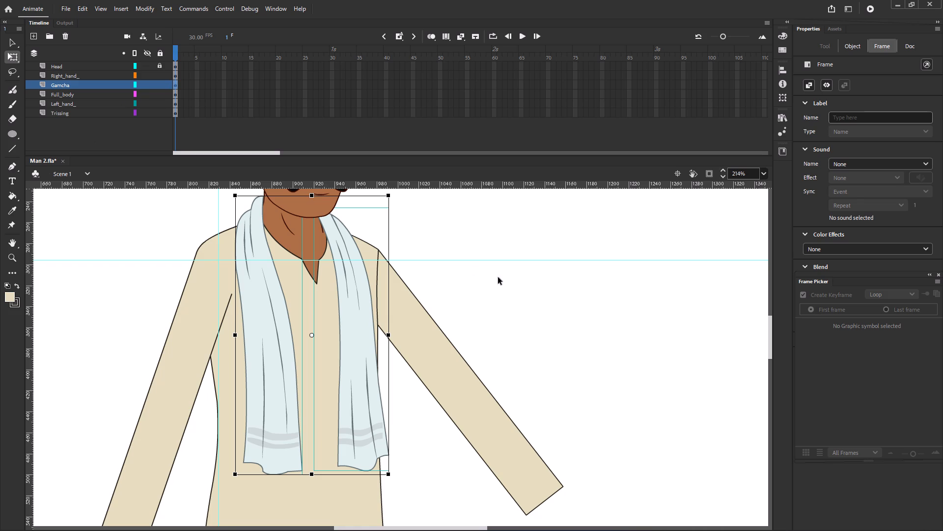
click(512, 278)
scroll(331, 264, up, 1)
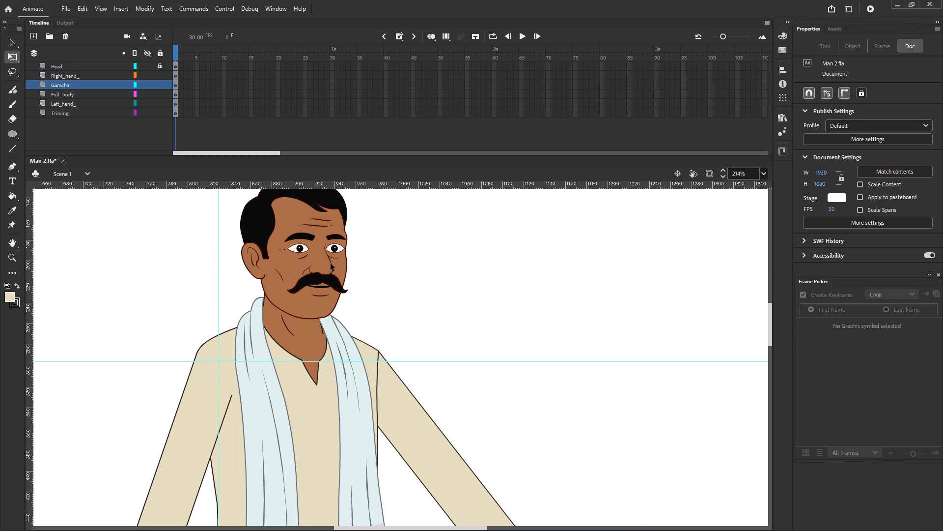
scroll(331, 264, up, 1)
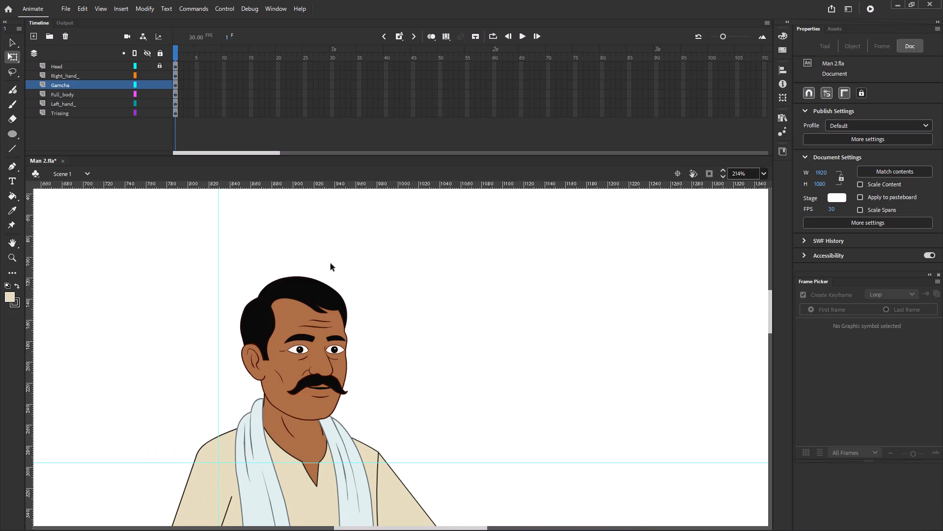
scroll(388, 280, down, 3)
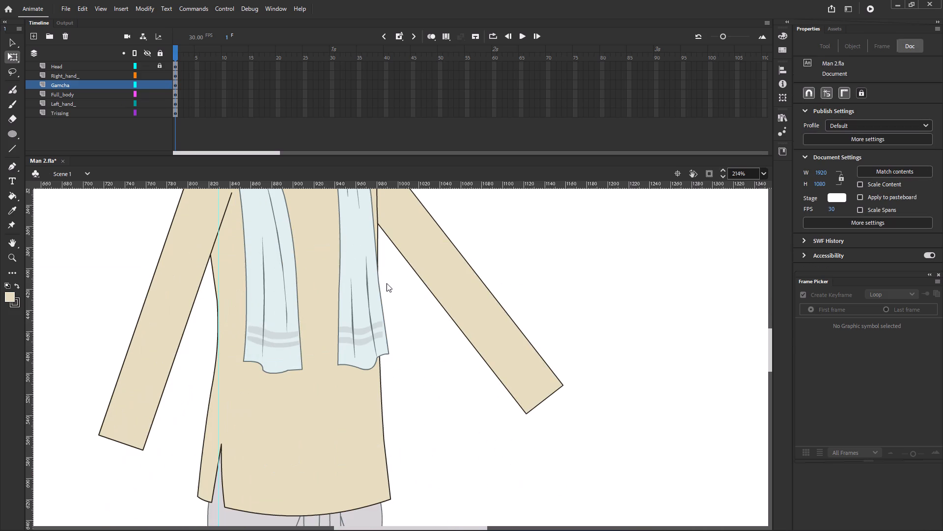
Examine the whole figure from head to feet, checking how the scarf sits over the kurta.
scroll(387, 283, down, 4)
scroll(387, 286, up, 3)
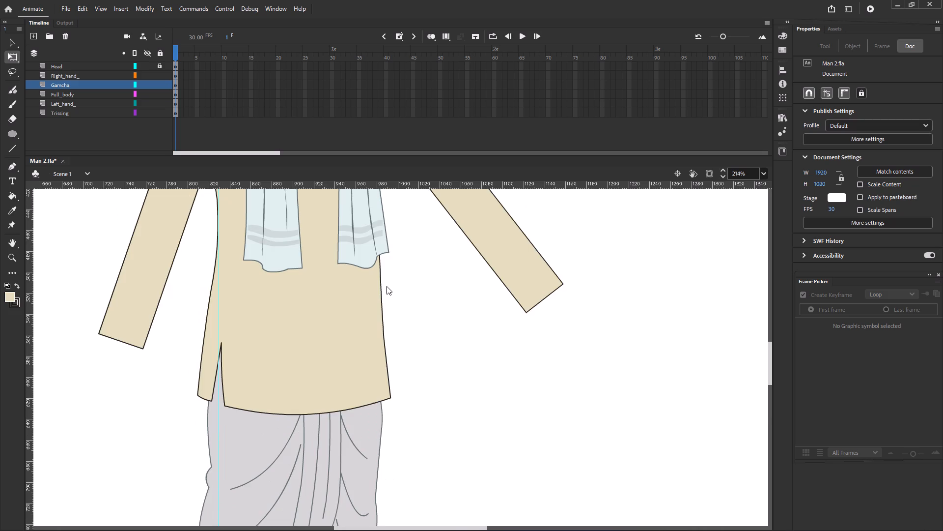
scroll(387, 287, down, 4)
scroll(387, 287, up, 3)
scroll(327, 271, down, 2)
scroll(327, 271, up, 7)
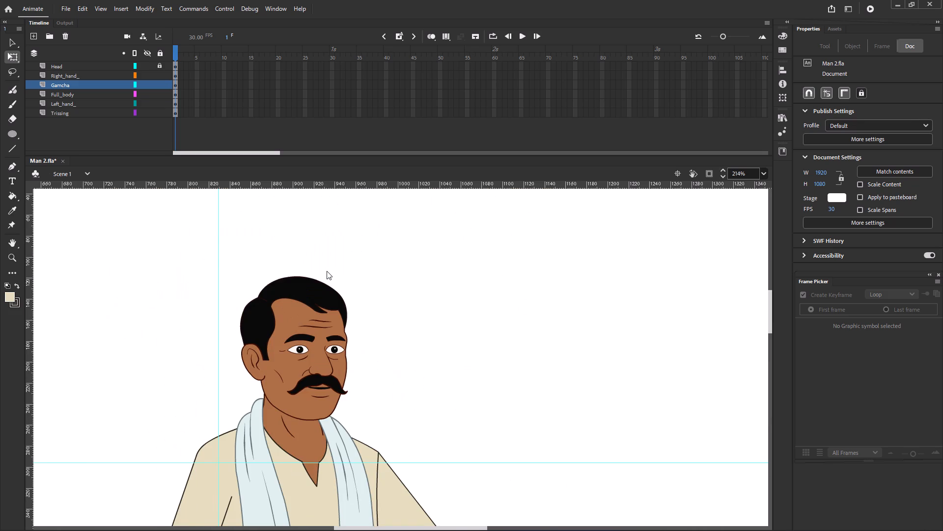
ctrl+scroll(327, 271, down, 6)
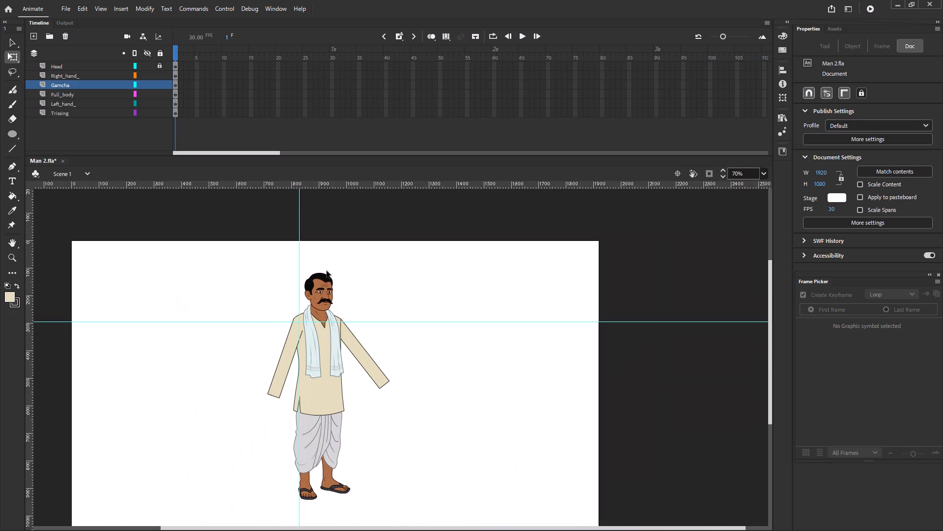
ctrl+scroll(281, 321, up, 5)
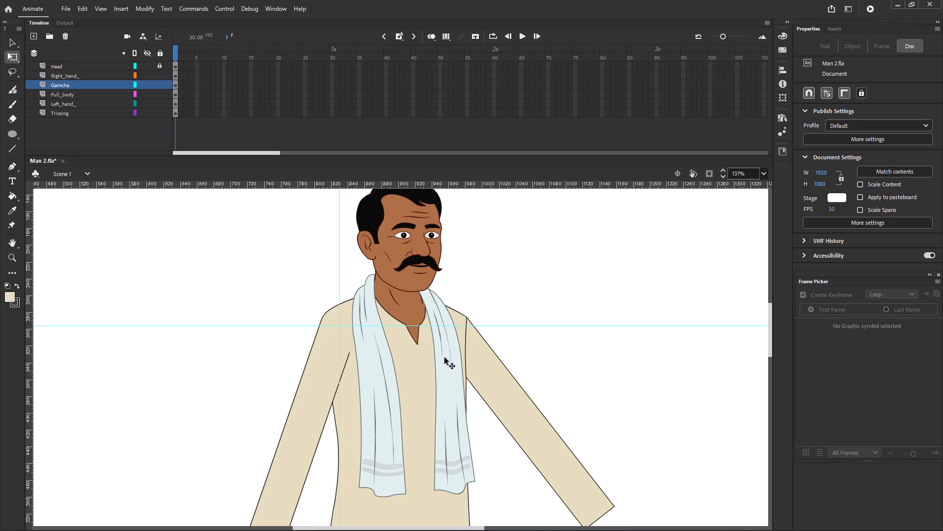
ctrl+scroll(486, 368, up, 1)
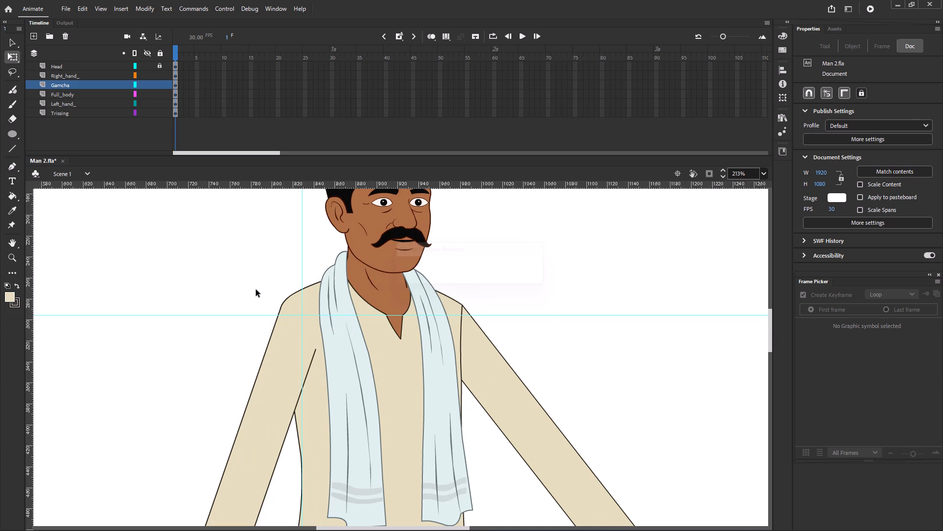
Save the document.
key(ctrl+s)
Open the group on the Left_hand_ layer to inspect the sleeve on its own, and return to Scene 1.
scroll(264, 290, down, 1)
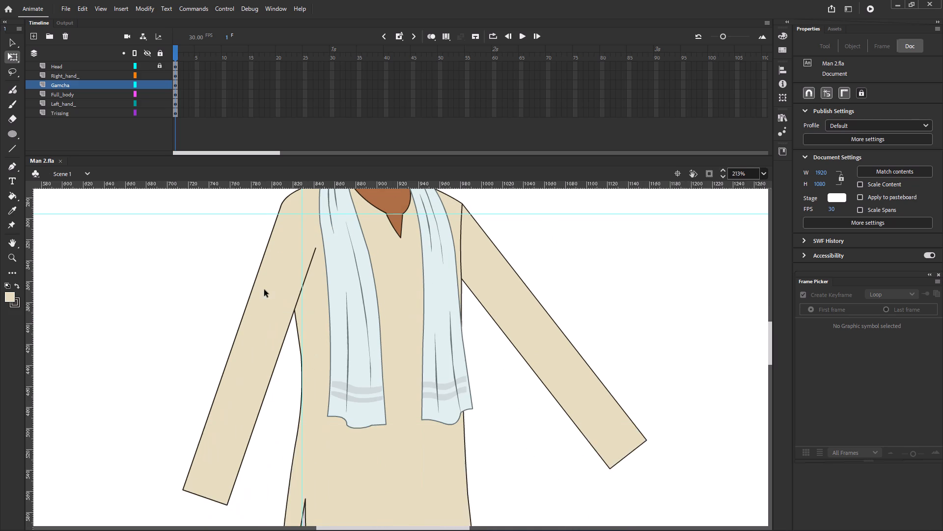
scroll(264, 290, down, 1)
scroll(264, 290, up, 2)
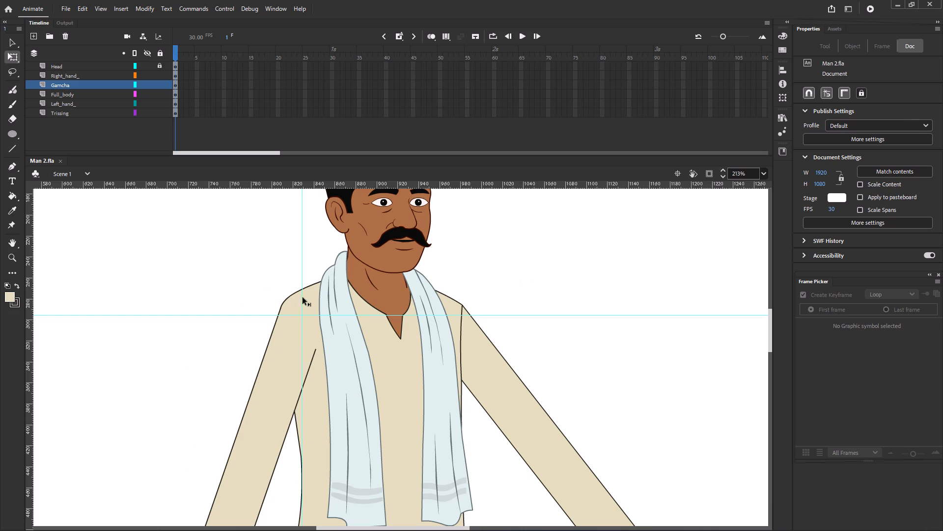
ctrl+scroll(305, 298, down, 2)
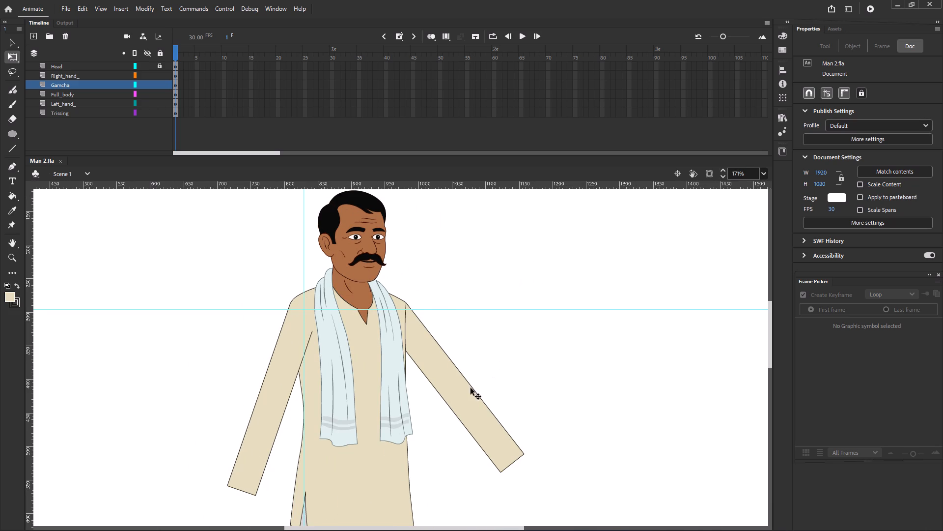
click(441, 387)
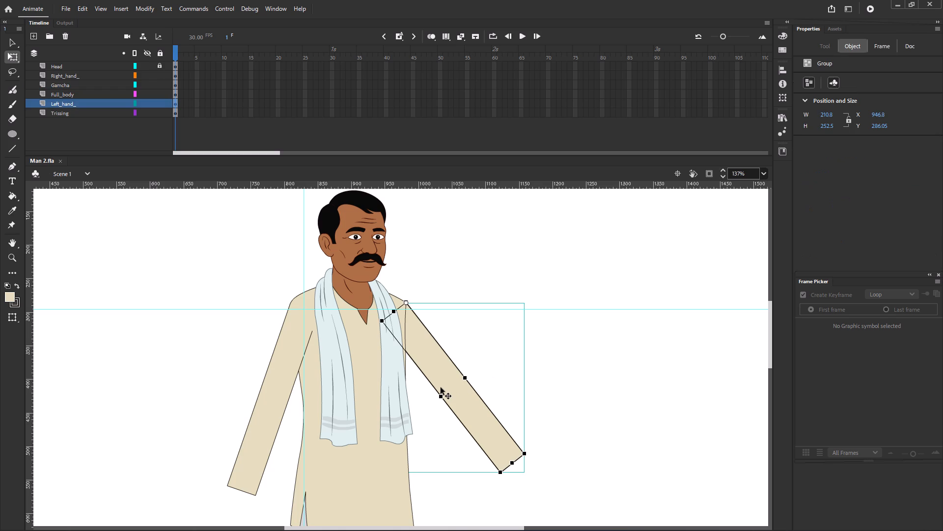
double_click(442, 386)
click(512, 355)
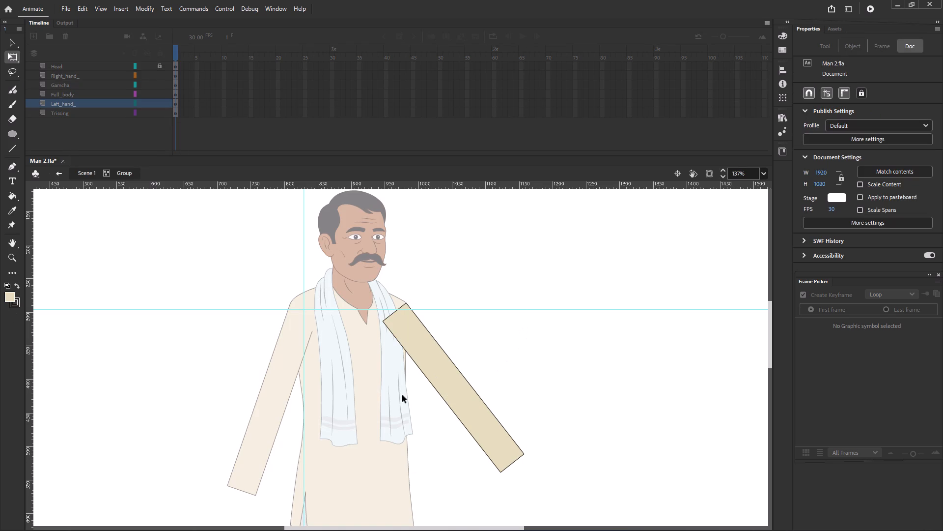
click(79, 170)
click(603, 263)
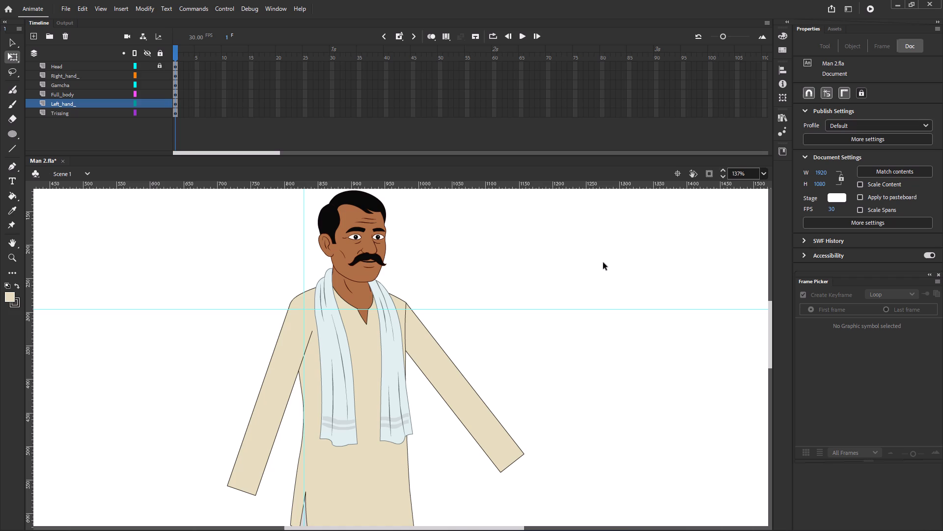
Hide the Trissing layer to check which artwork it holds, and show it again.
scroll(405, 388, down, 3)
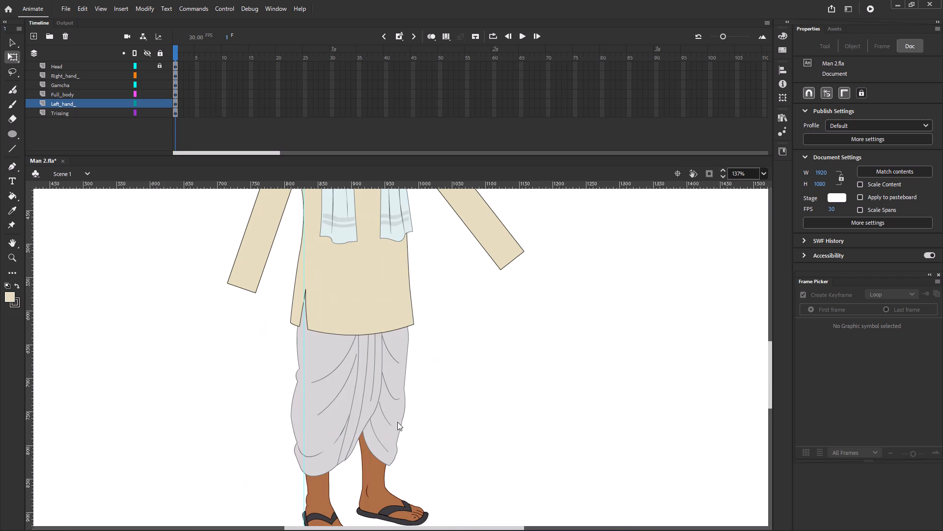
scroll(378, 422, up, 2)
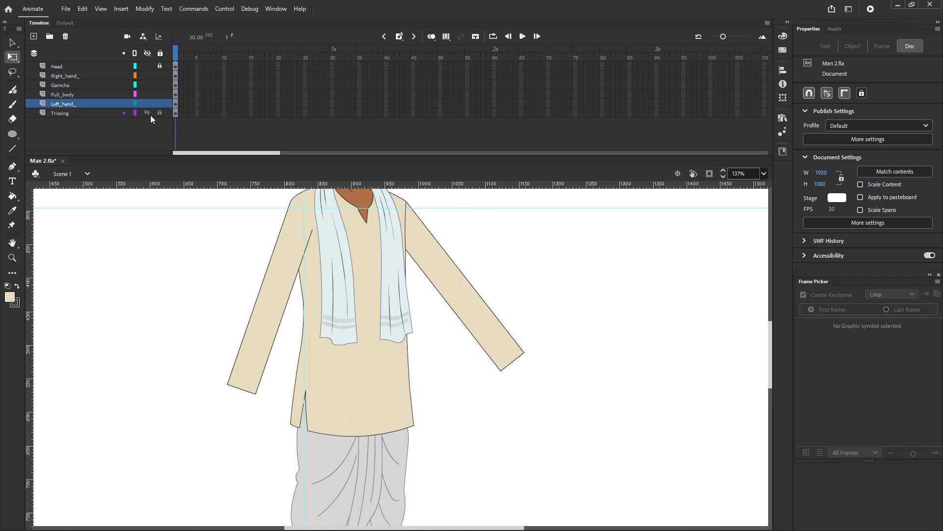
click(150, 115)
scroll(228, 302, down, 2)
scroll(234, 324, up, 3)
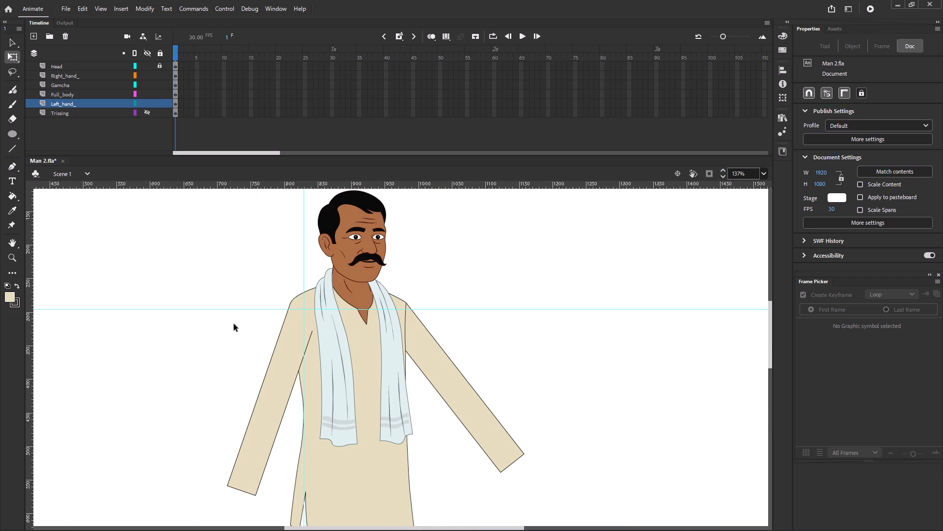
click(145, 110)
scroll(318, 370, down, 3)
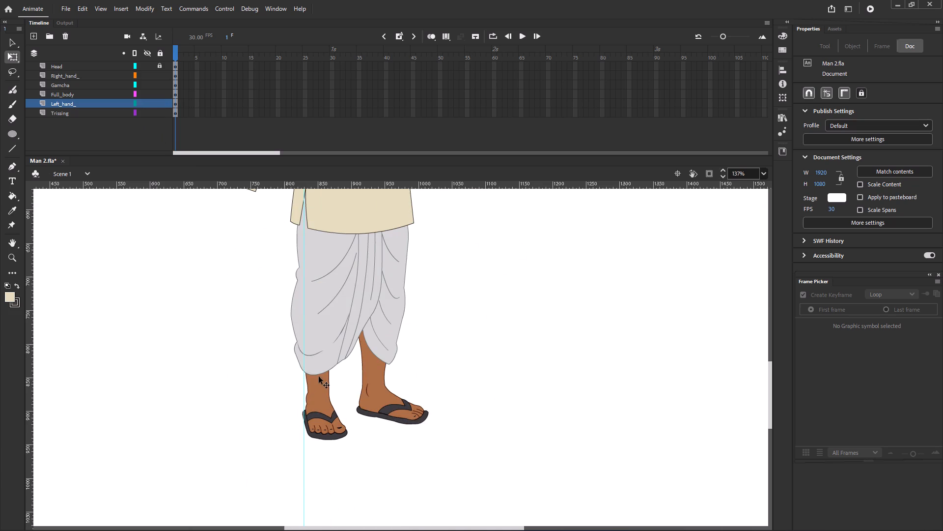
scroll(313, 368, up, 3)
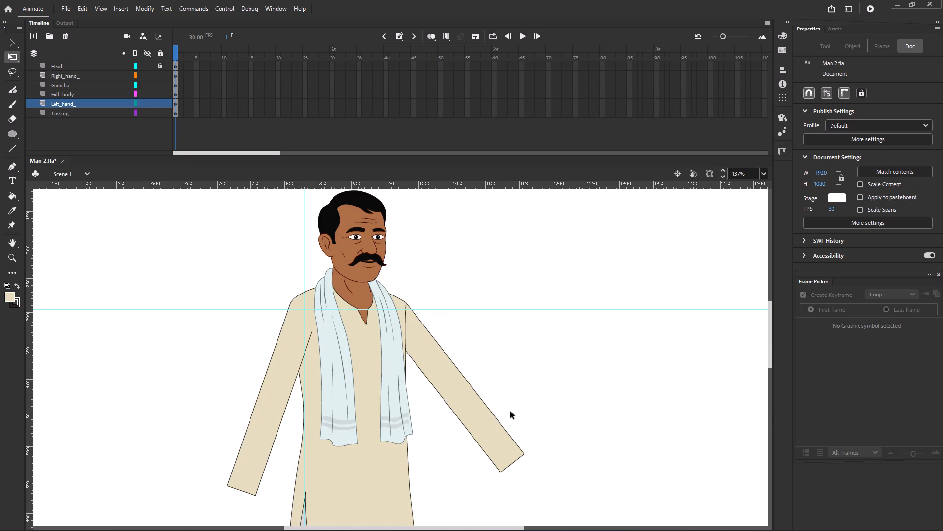
Rotate the Right_hand_ sleeve group about its shoulder pivot so it hangs closer to the body, at about X 757, Y 292.
scroll(510, 412, up, 3)
scroll(510, 412, down, 4)
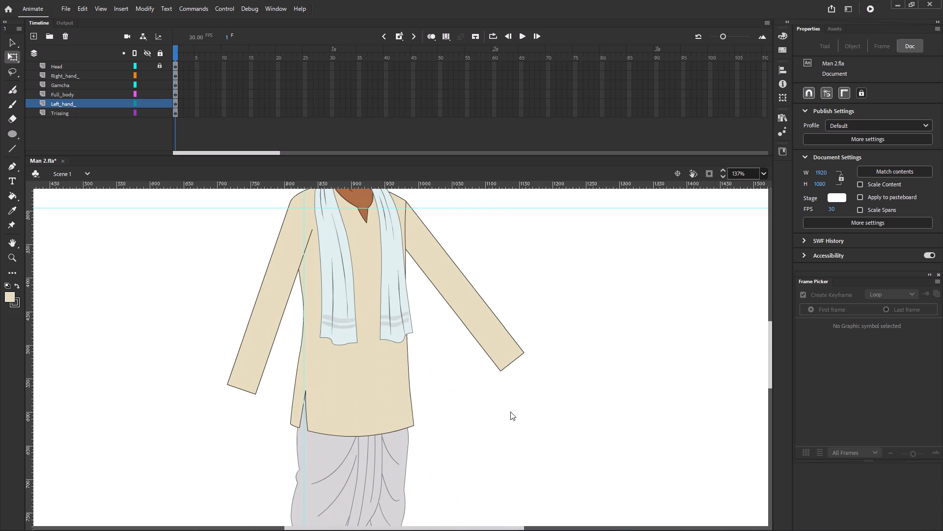
scroll(510, 412, up, 1)
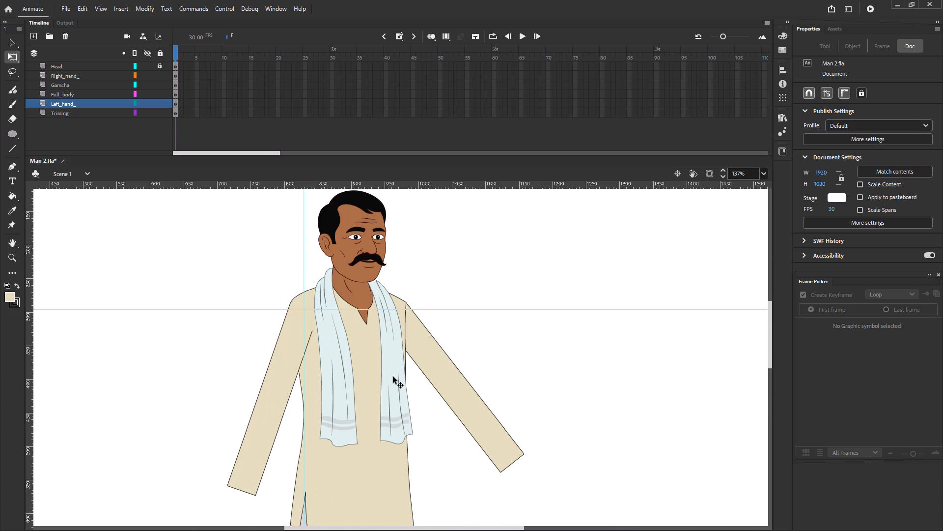
ctrl+scroll(393, 377, down, 3)
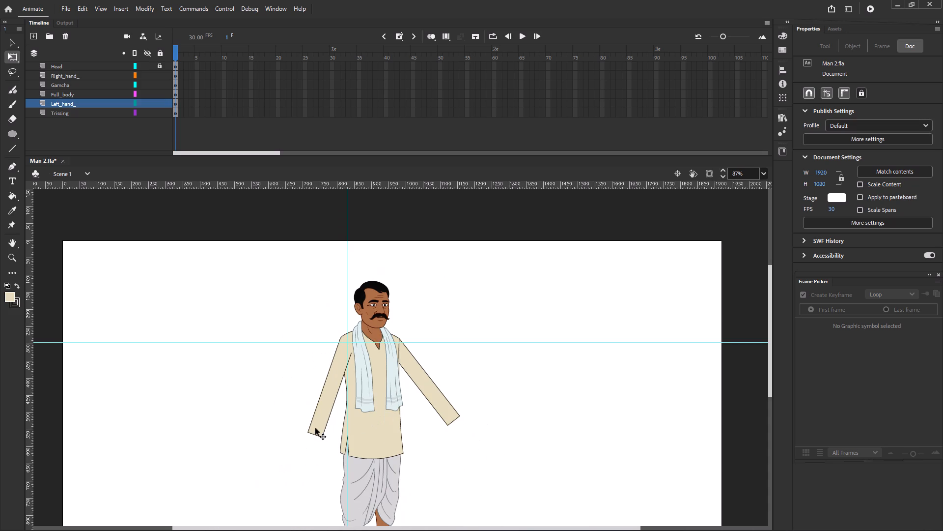
click(315, 428)
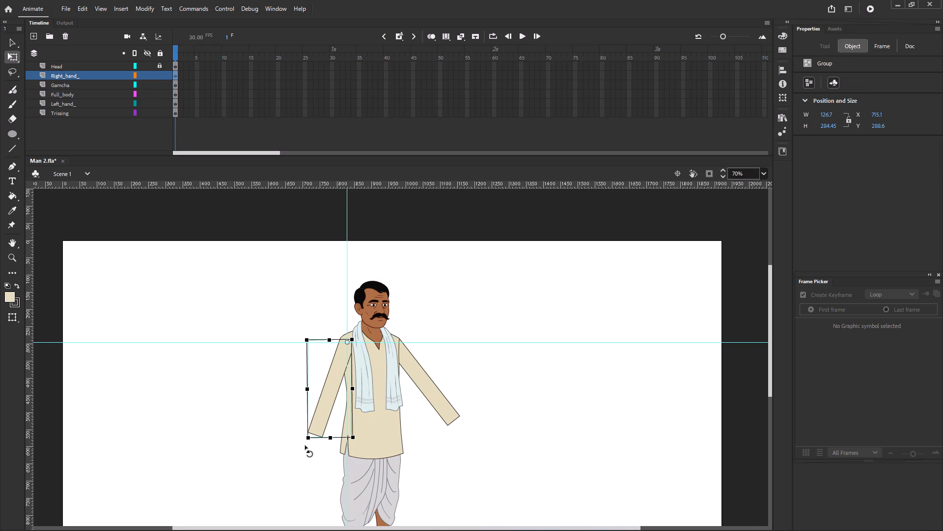
drag(305, 445, 363, 449)
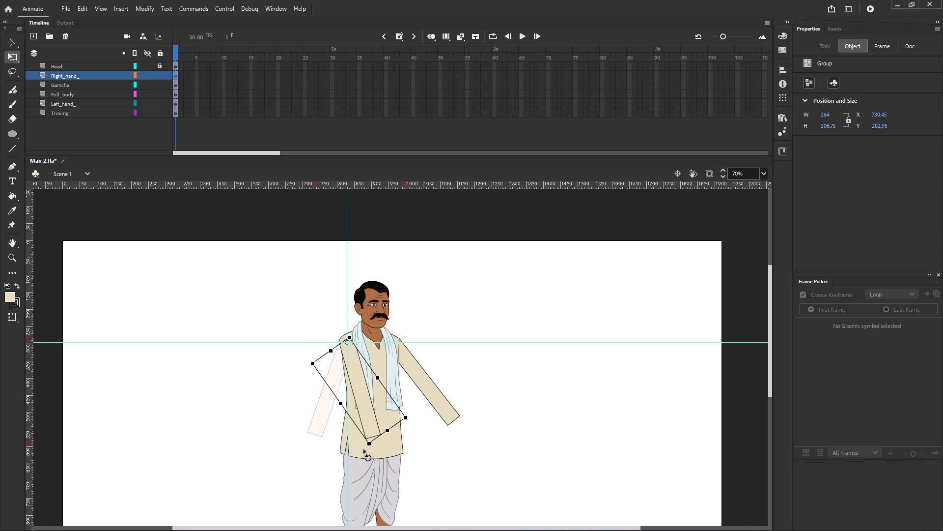
drag(363, 449, 266, 442)
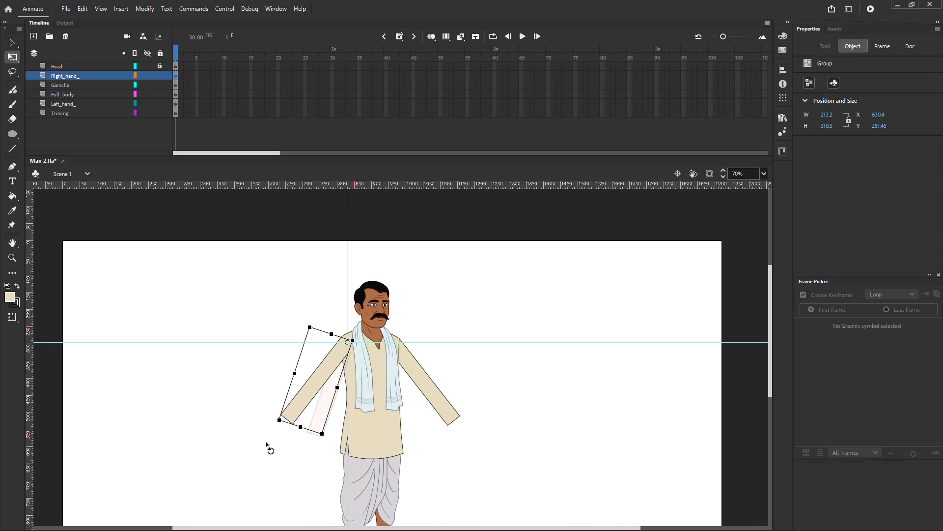
drag(266, 442, 377, 451)
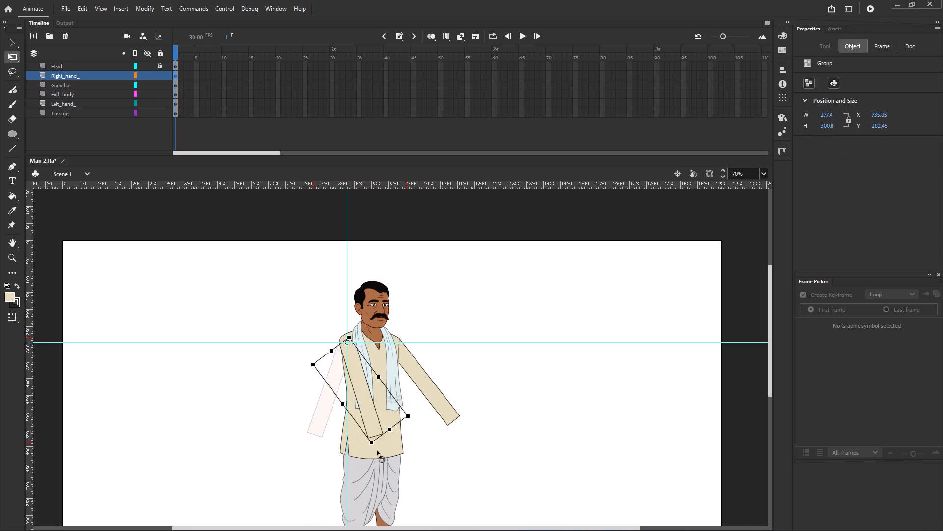
drag(377, 451, 352, 450)
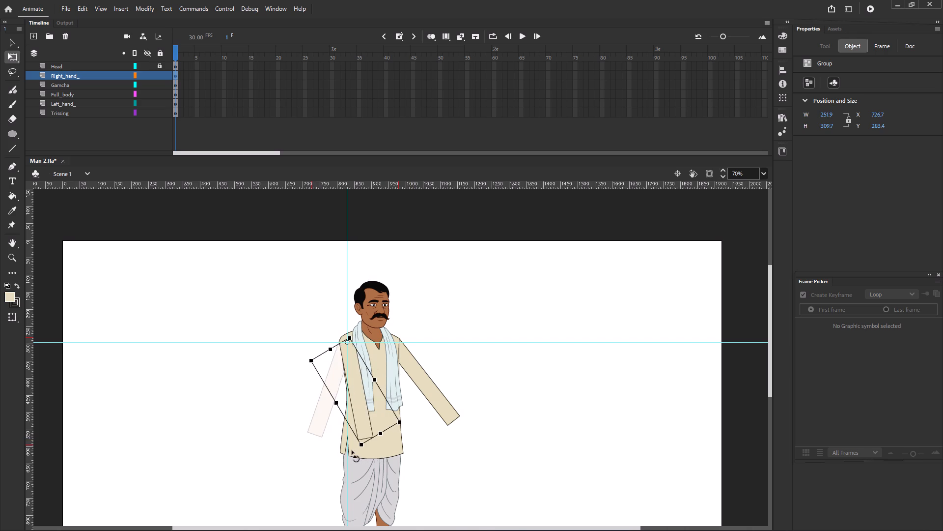
drag(352, 450, 320, 450)
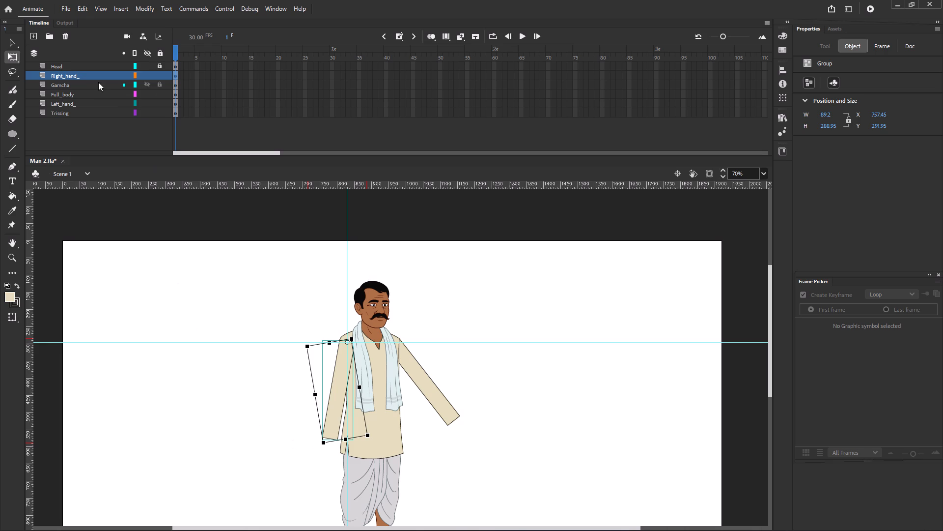
Move the Right_hand_ layer below the Gamcha layer, directly above Full_body.
drag(81, 76, 76, 91)
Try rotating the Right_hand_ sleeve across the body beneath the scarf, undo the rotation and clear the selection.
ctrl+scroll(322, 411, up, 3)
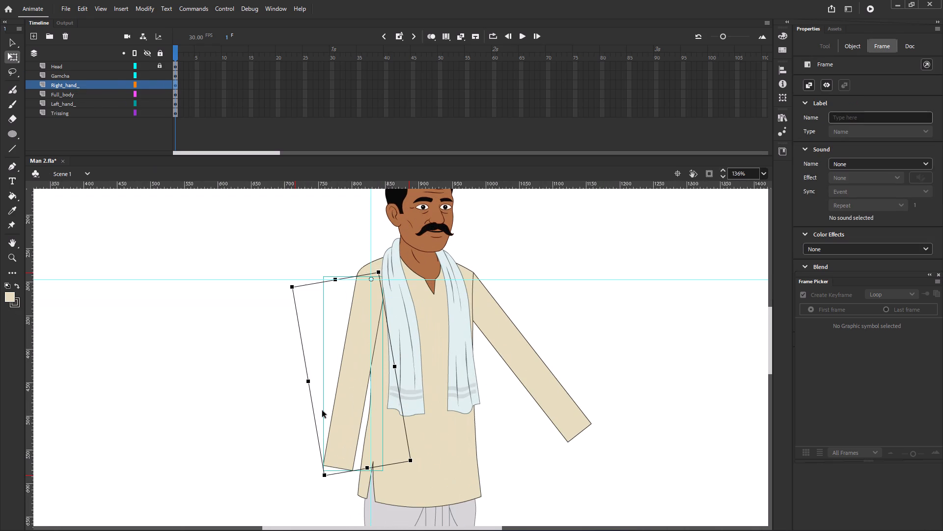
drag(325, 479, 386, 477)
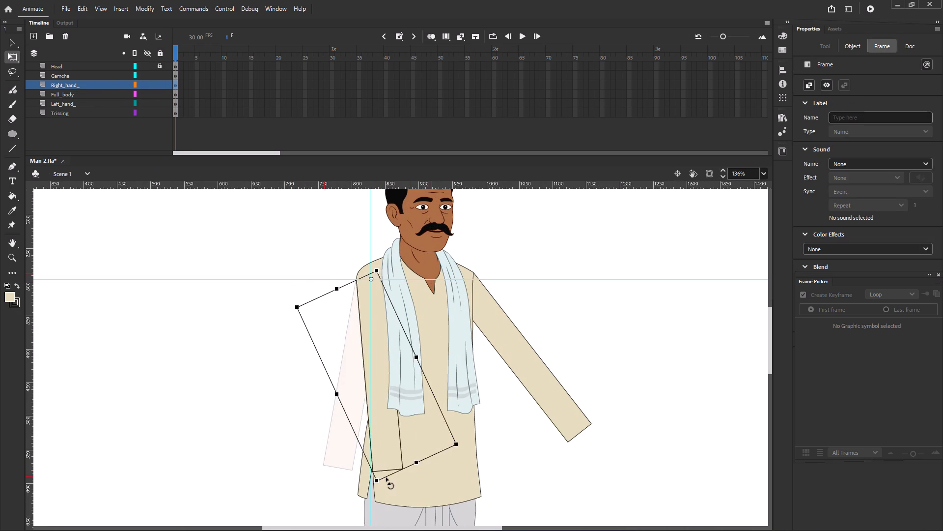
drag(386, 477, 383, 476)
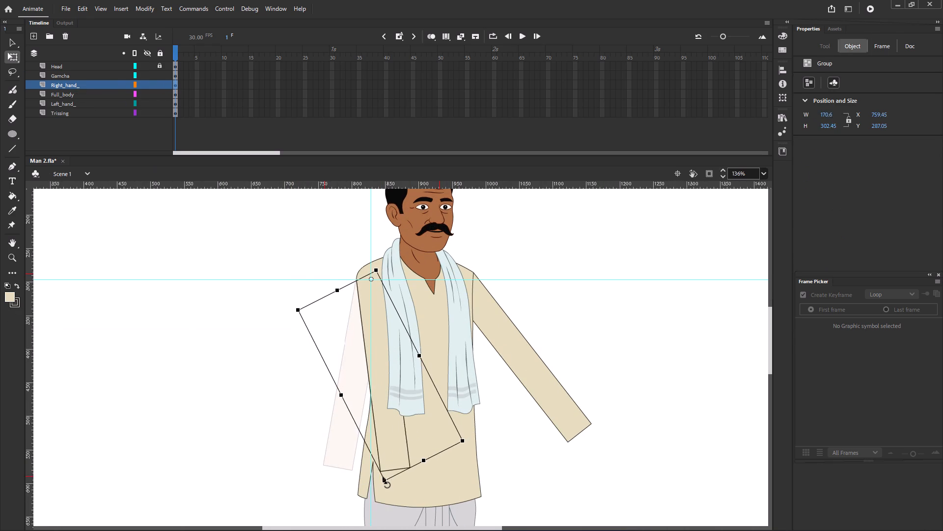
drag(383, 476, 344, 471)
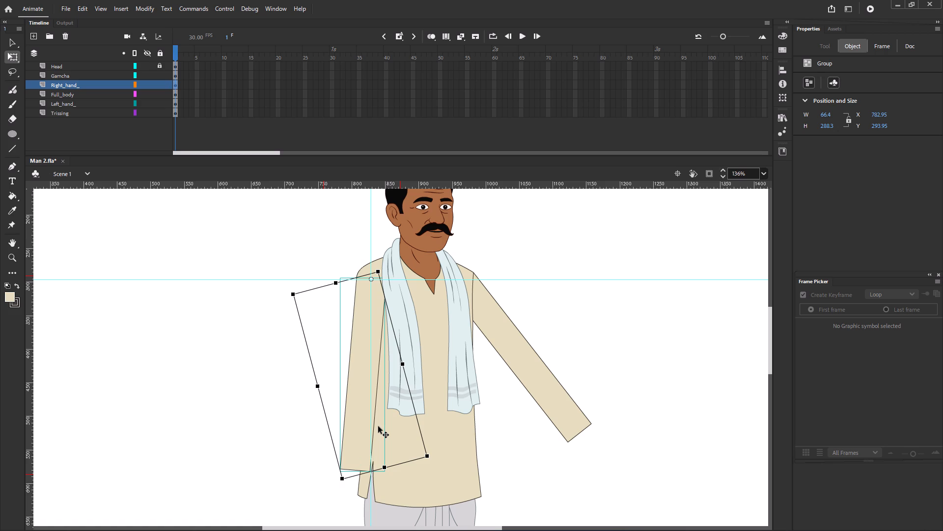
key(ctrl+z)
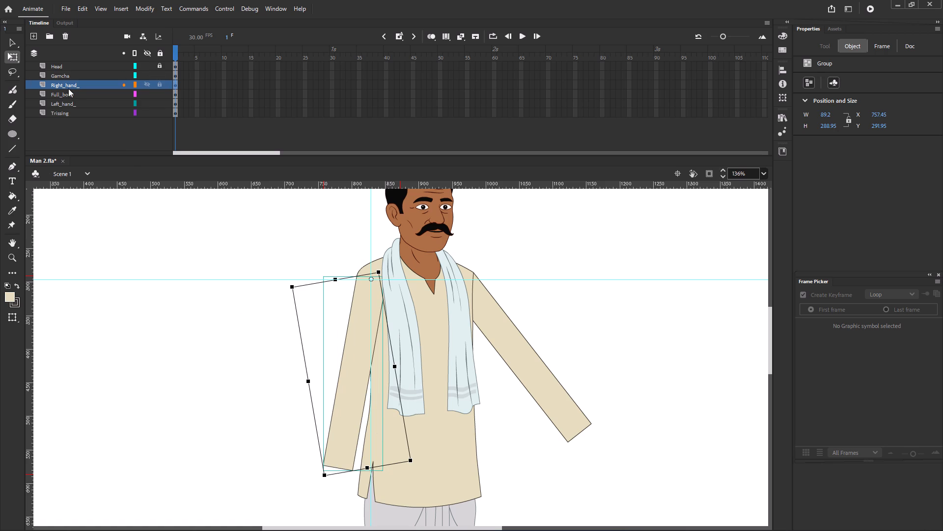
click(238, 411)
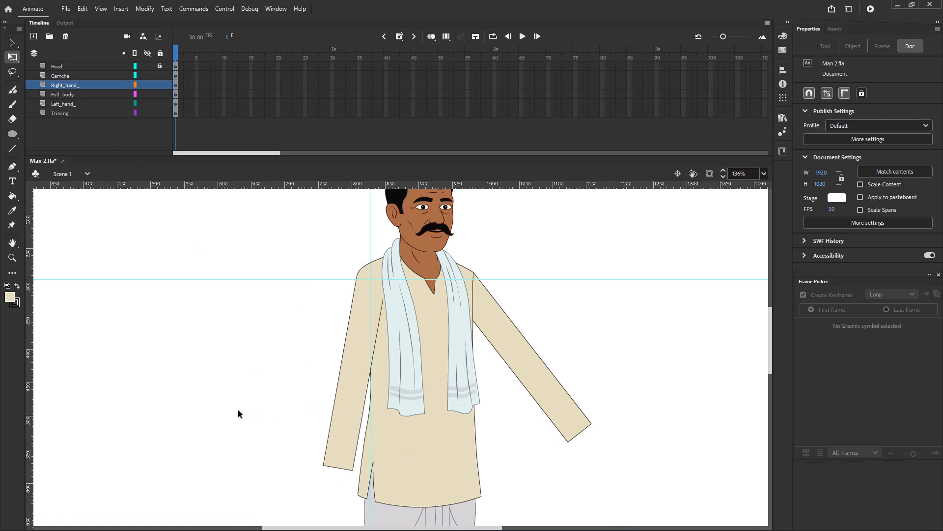
Swing the Right_hand_ sleeve across the body beneath the scarf and back out, leaving it slightly farther from the body than before.
click(346, 448)
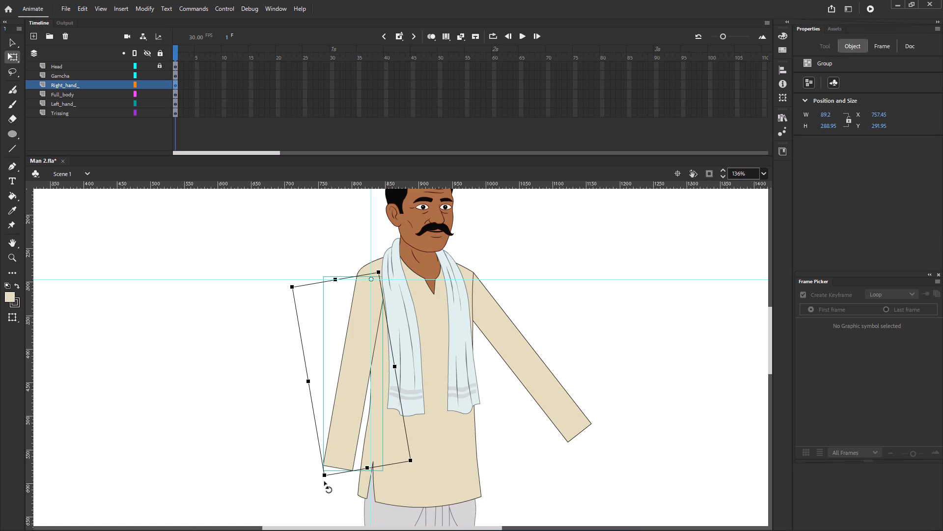
drag(324, 481, 421, 481)
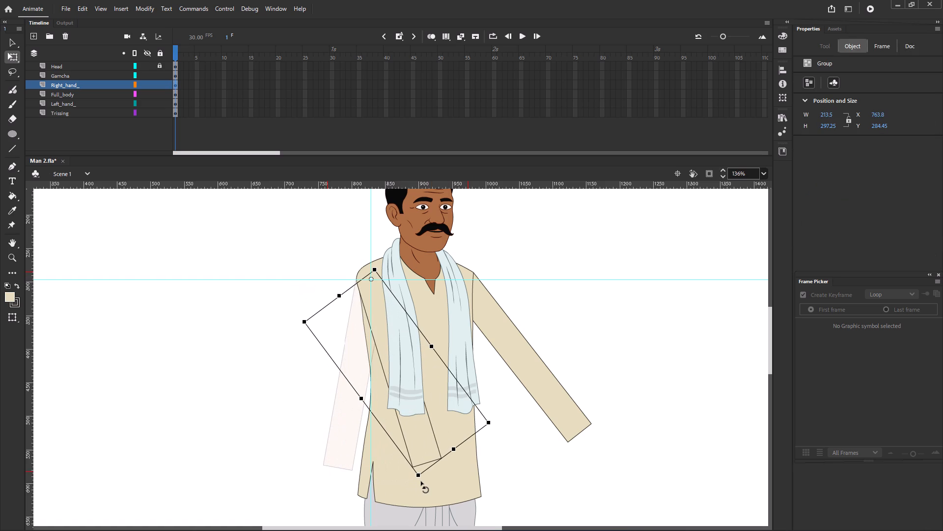
drag(421, 481, 408, 478)
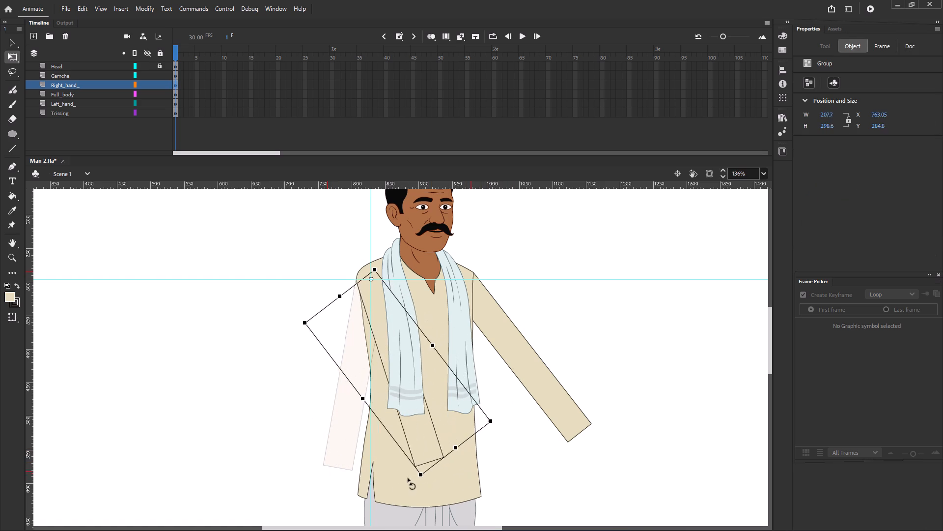
drag(408, 478, 314, 467)
Move the transformation point of the scarf strip nearest the Right_hand_ sleeve to its top edge at the neck.
click(404, 401)
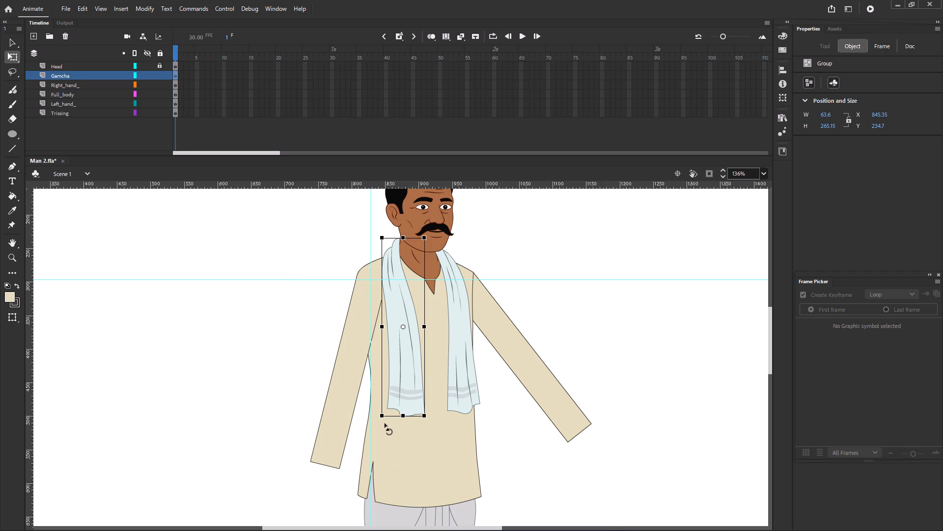
drag(385, 423, 397, 424)
key(ctrl+z)
drag(403, 327, 397, 251)
drag(397, 251, 405, 241)
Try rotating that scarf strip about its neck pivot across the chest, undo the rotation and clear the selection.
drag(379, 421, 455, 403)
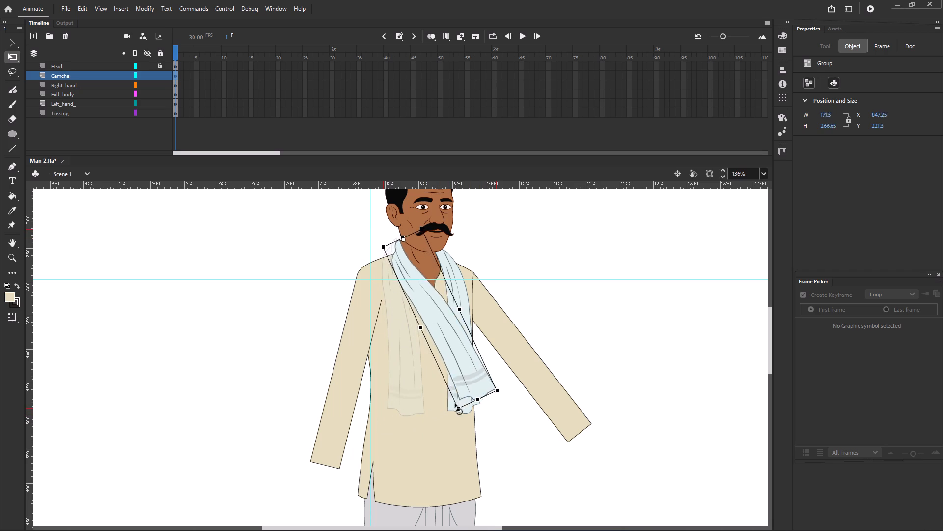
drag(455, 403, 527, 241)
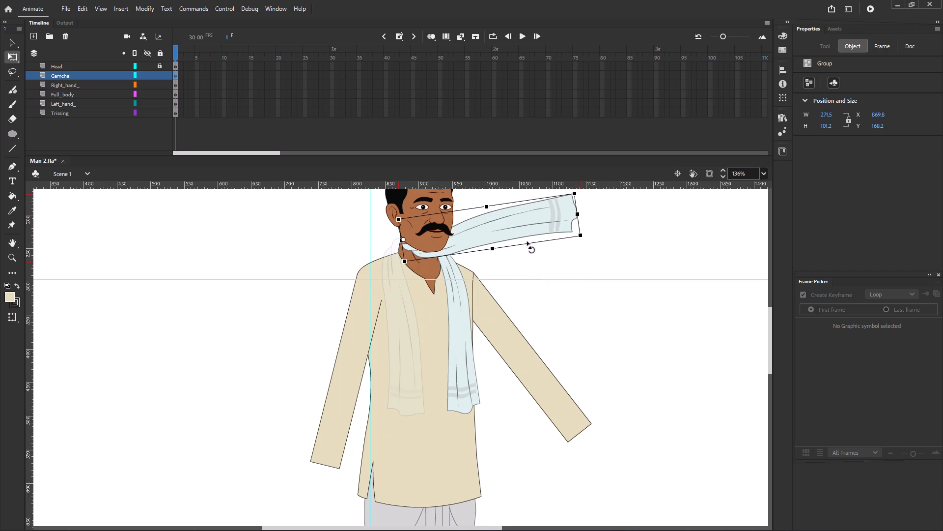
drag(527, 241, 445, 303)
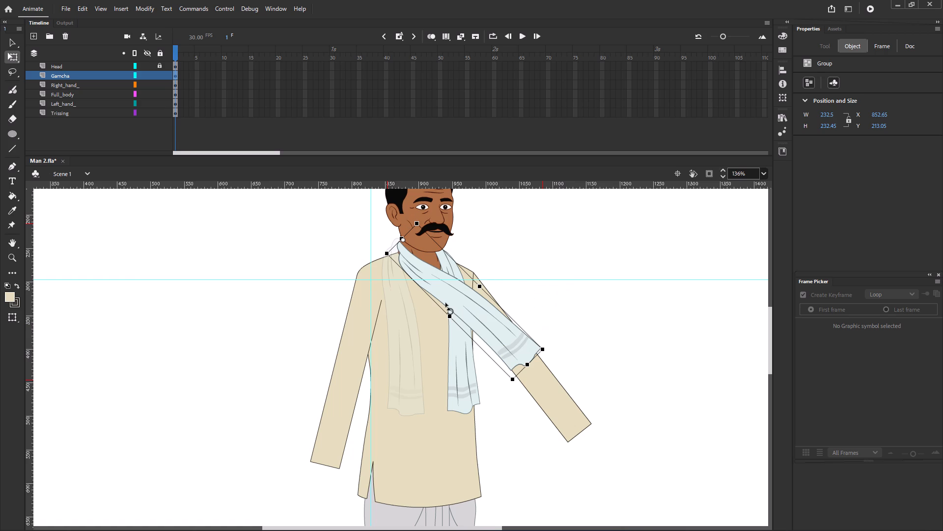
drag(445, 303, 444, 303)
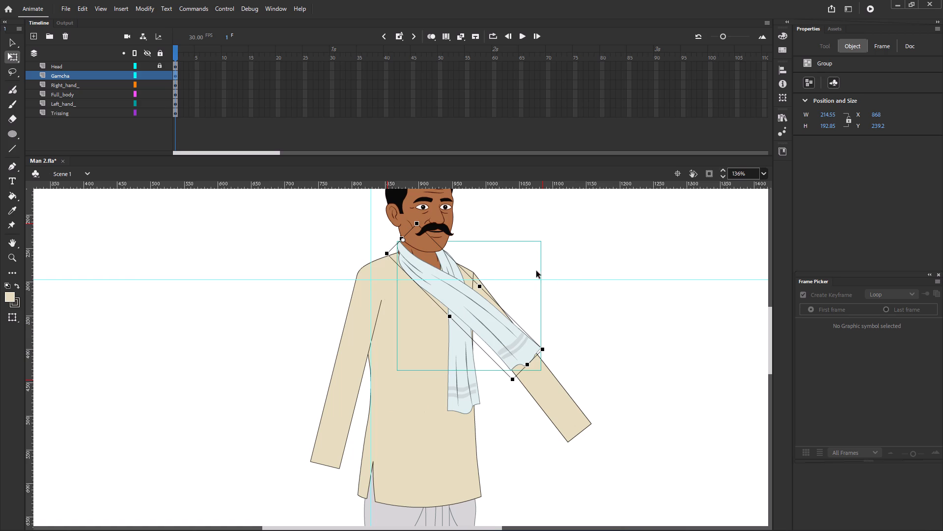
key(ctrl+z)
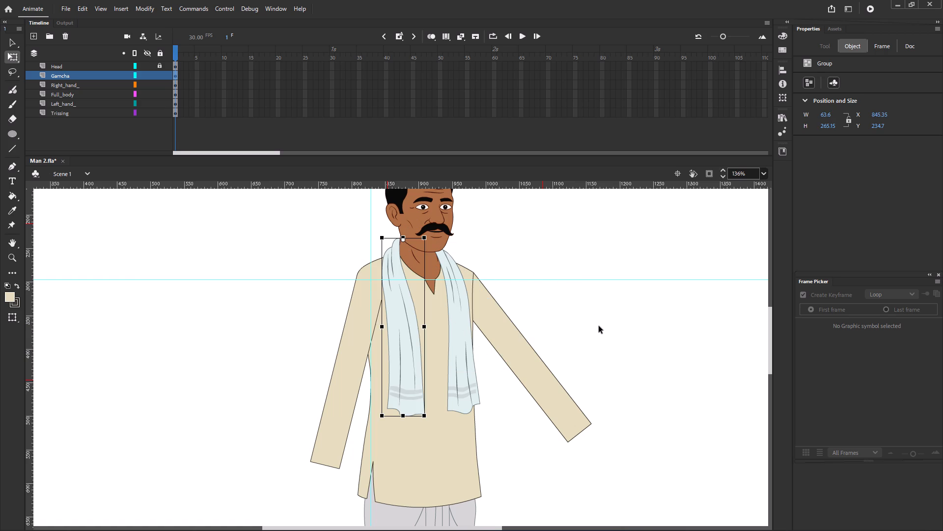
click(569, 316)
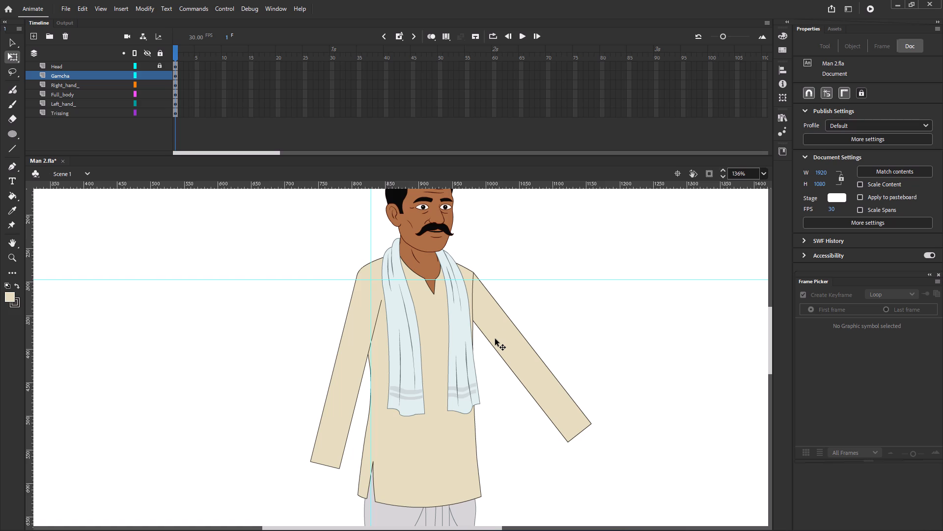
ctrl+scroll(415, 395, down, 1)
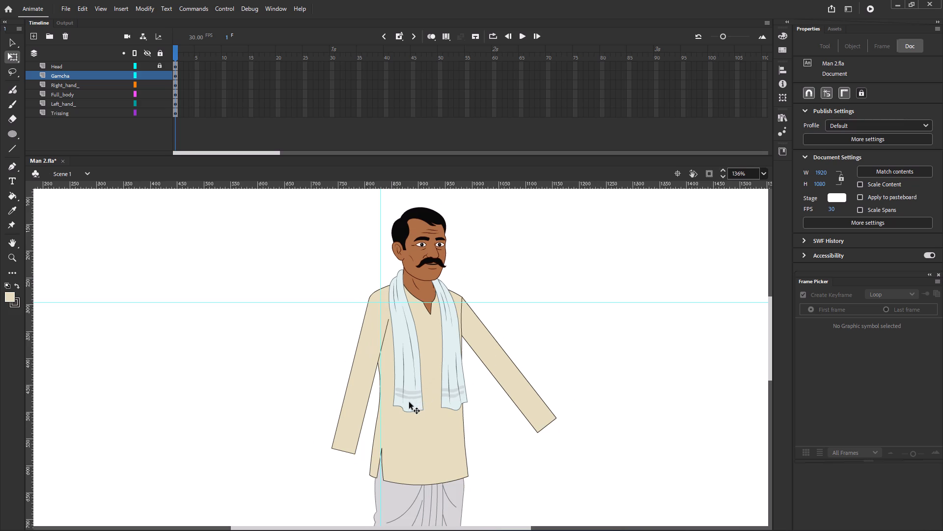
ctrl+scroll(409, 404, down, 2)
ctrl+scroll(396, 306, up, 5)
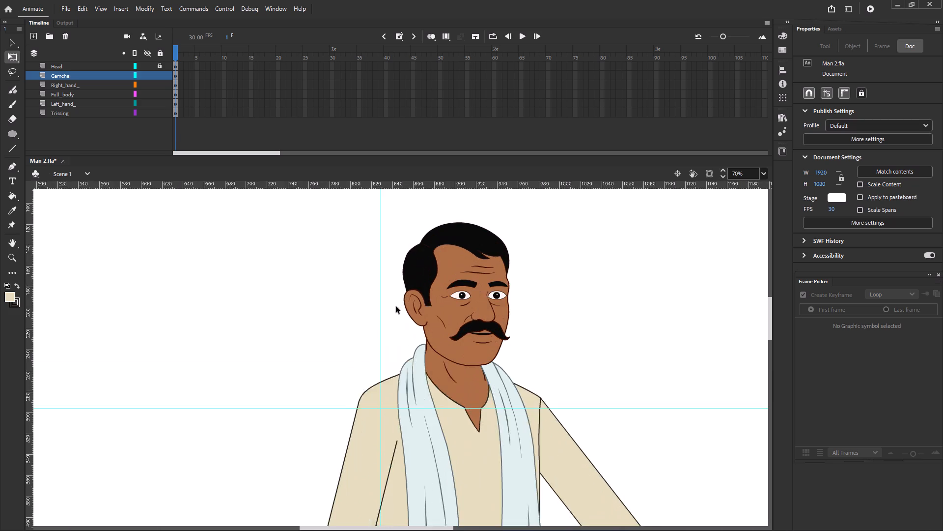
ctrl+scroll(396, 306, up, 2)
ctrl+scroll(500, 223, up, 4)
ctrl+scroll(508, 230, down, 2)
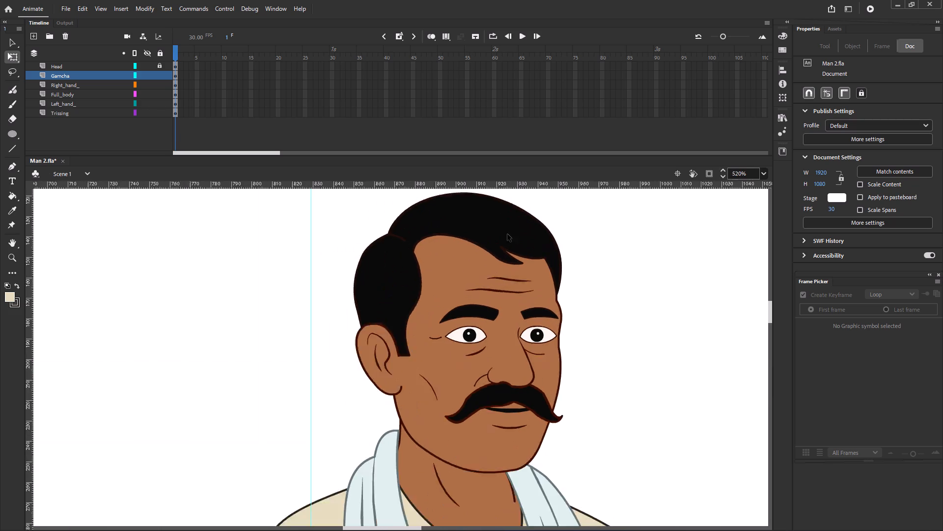
Save the character document Man 2.fla.
ctrl+scroll(507, 234, down, 5)
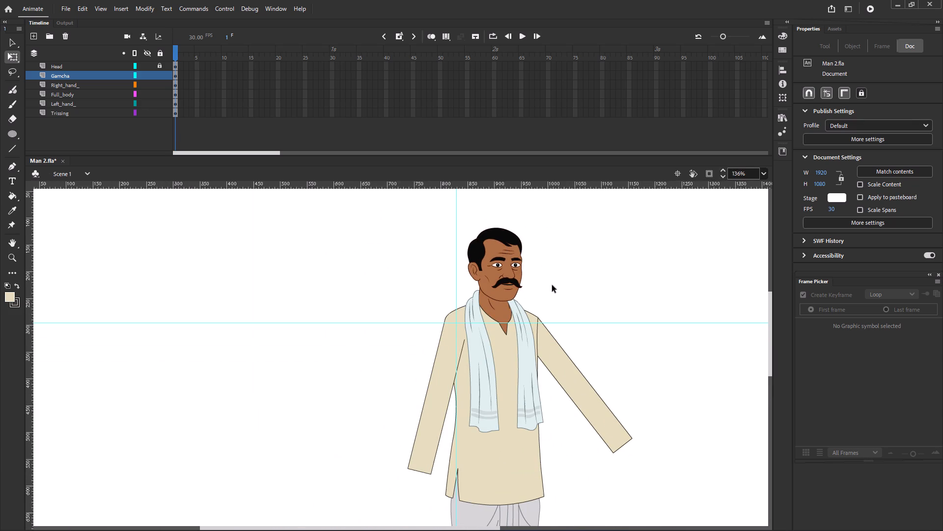
click(556, 288)
key(ctrl+s)
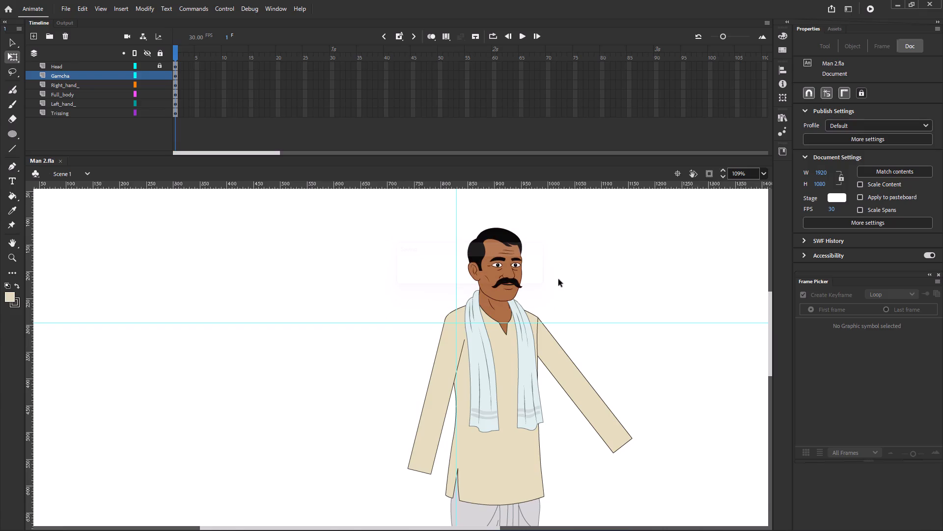
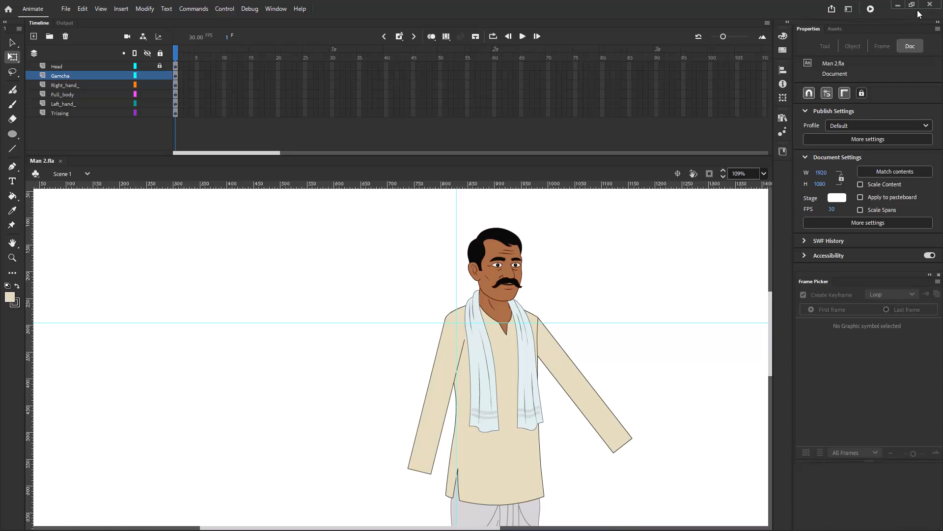
Close the open windows, including Animate with Man 2.fla, the Chrome window and the Firefly.jpg reference image.
click(933, 0)
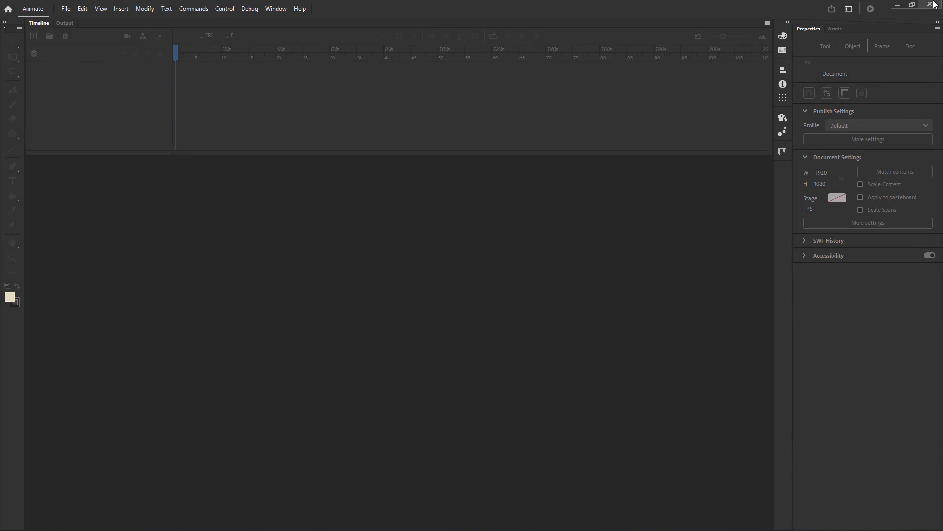
click(933, 0)
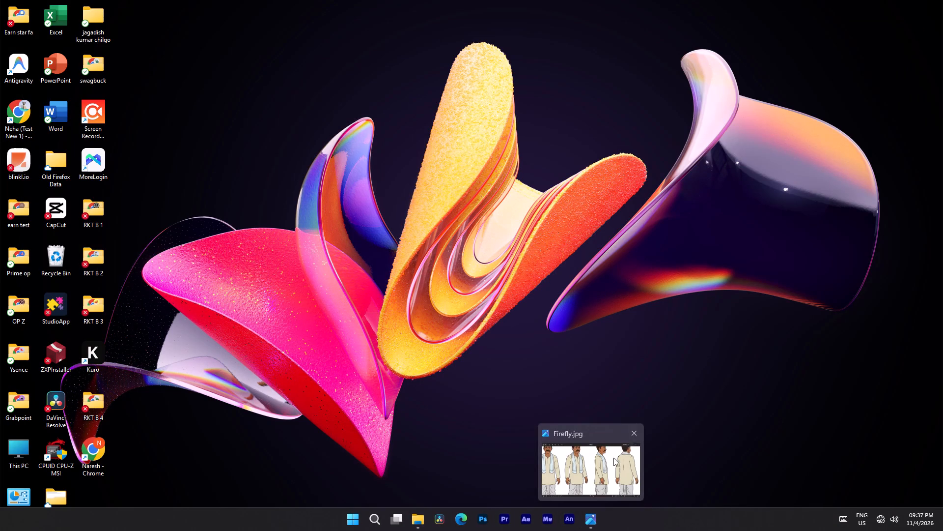
click(634, 435)
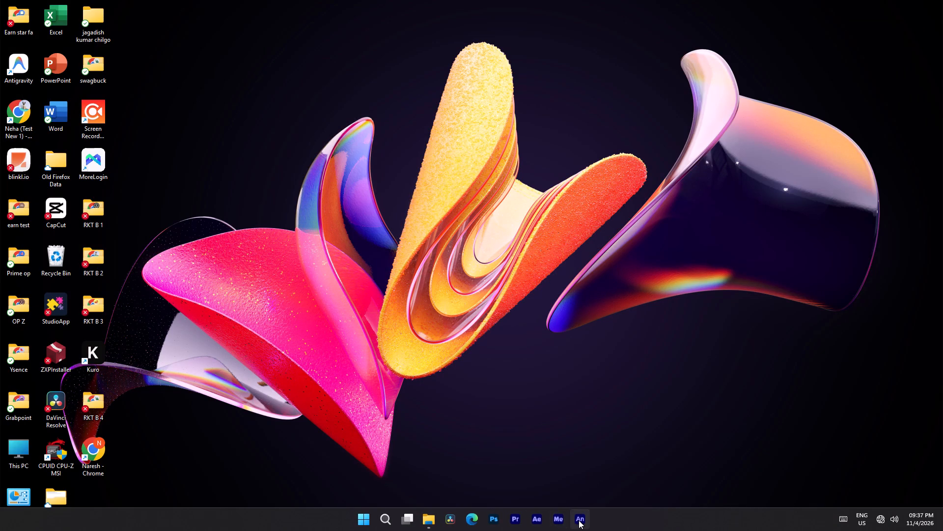
Open the Windows power options to shut down the computer.
click(366, 520)
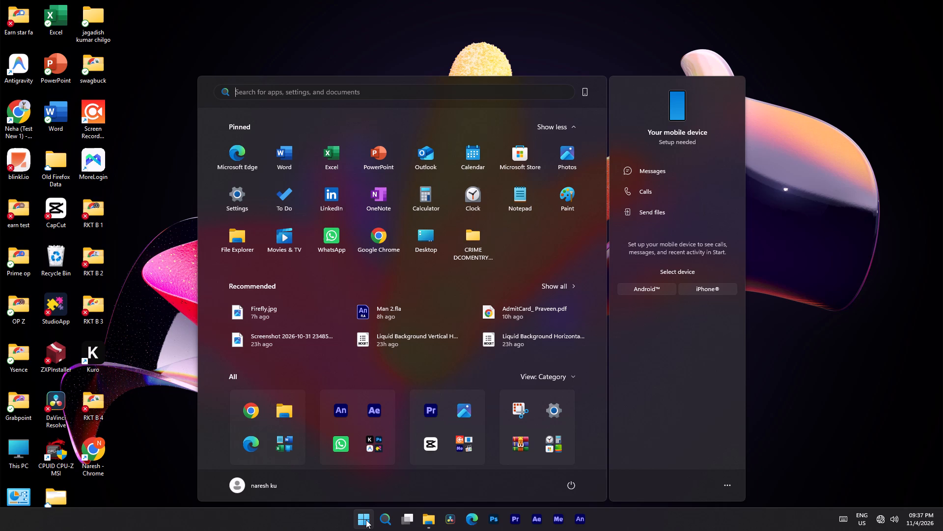
click(359, 516)
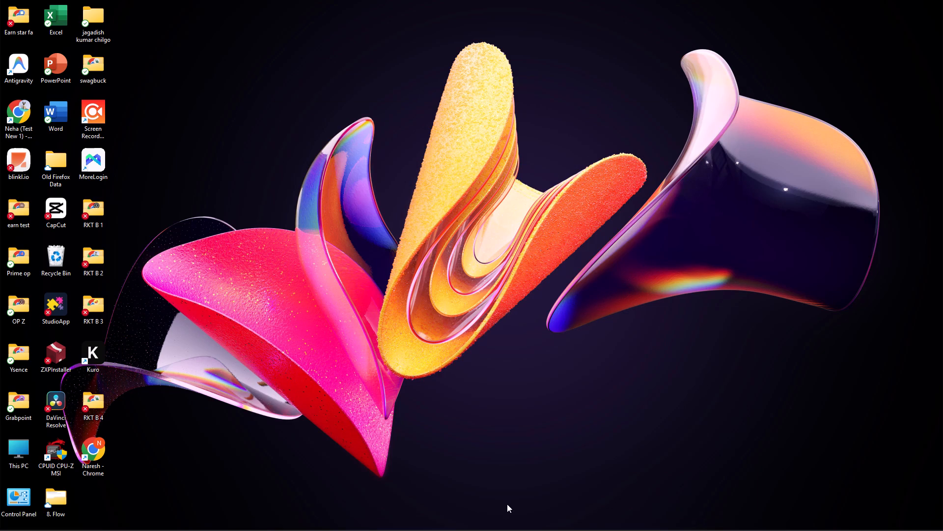
click(367, 520)
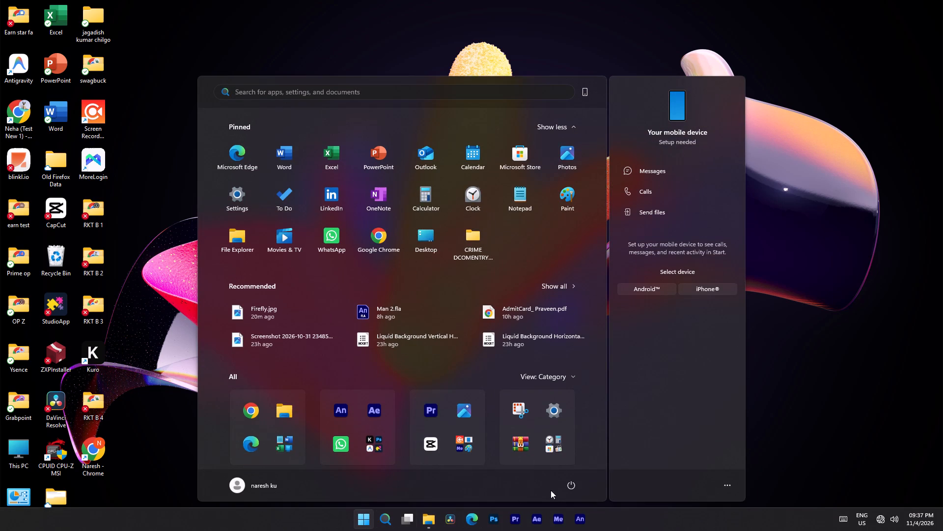
click(565, 487)
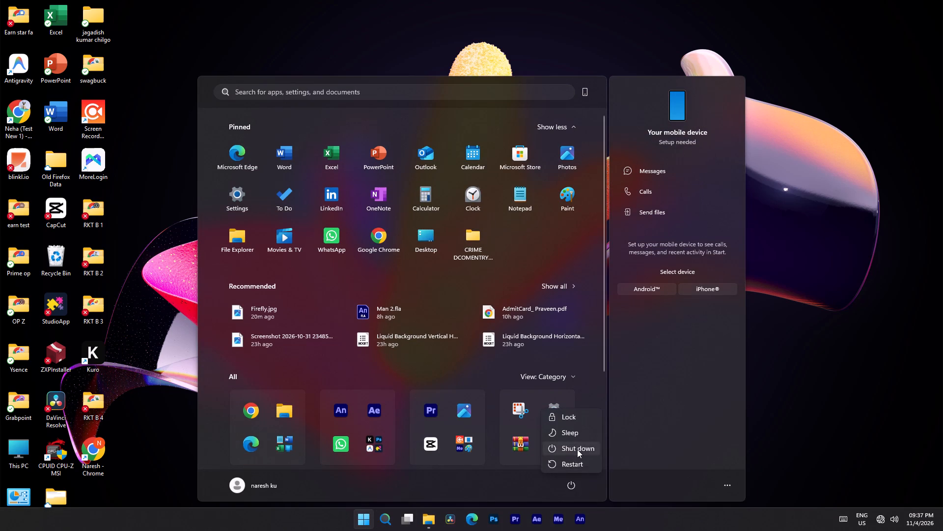